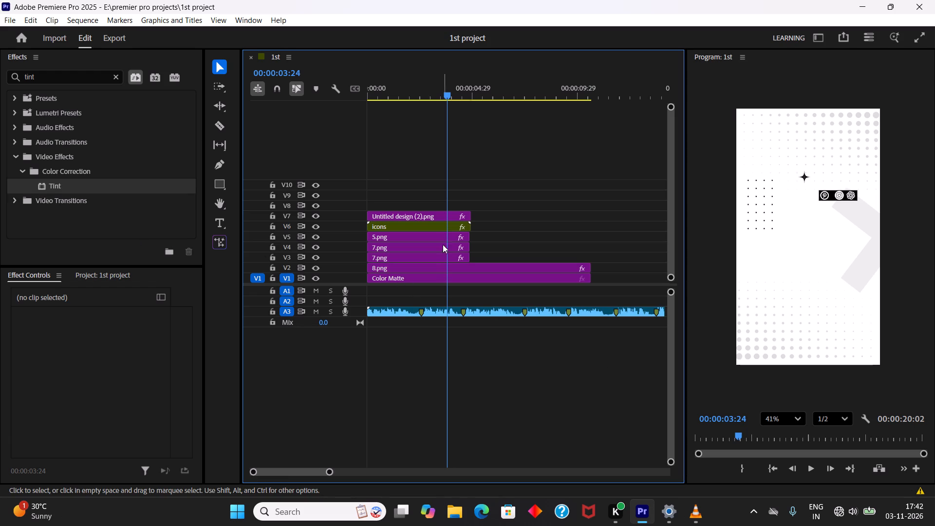
Lower the icons clip on track V6 by setting its vertical Position value to 612.
click(426, 228)
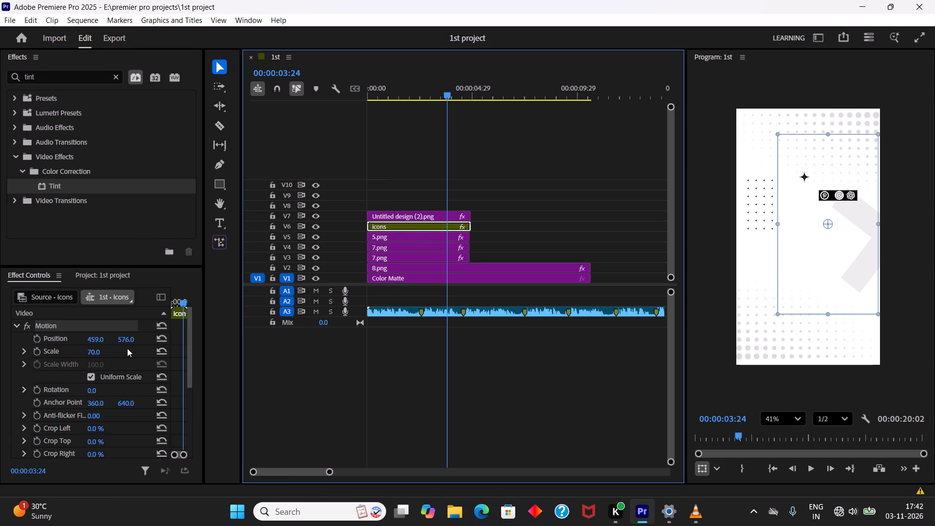
drag(127, 340, 148, 337)
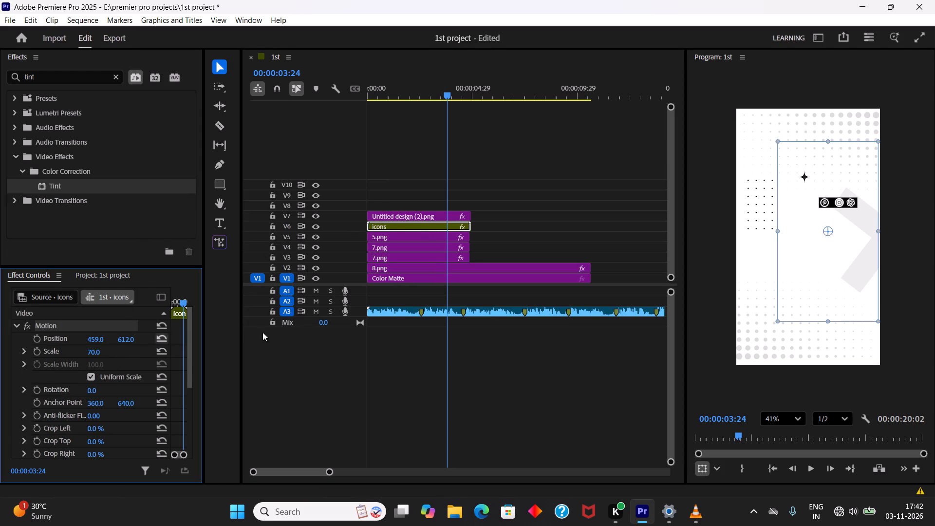
Set the program preview's zoom level to Fit.
click(786, 415)
click(780, 247)
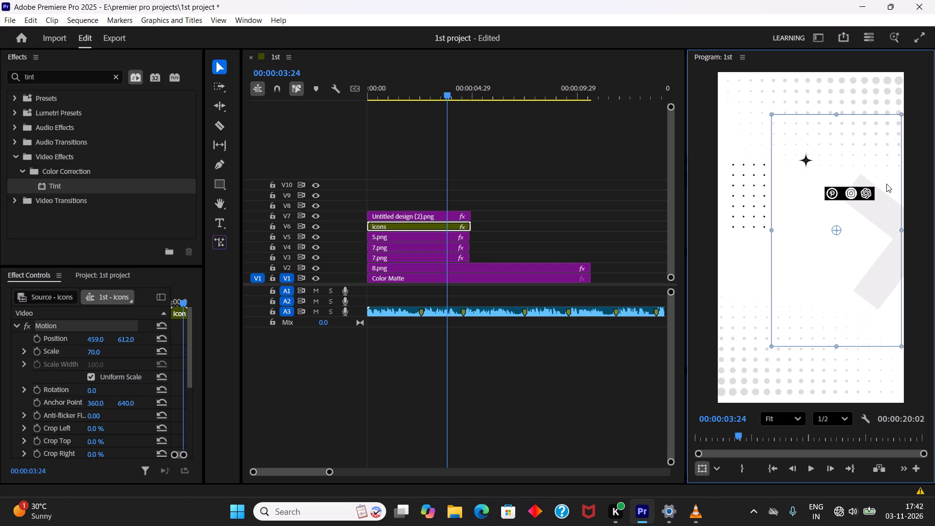
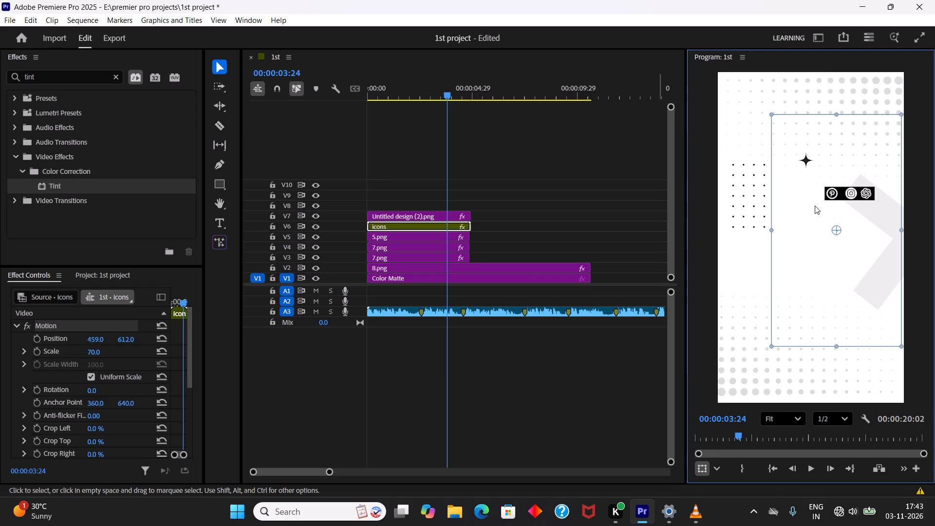
Duplicate the black star clip "Untitled design (2).png" from track V7 onto track V8, keeping the same start time.
scroll(817, 219, down, 2)
click(492, 445)
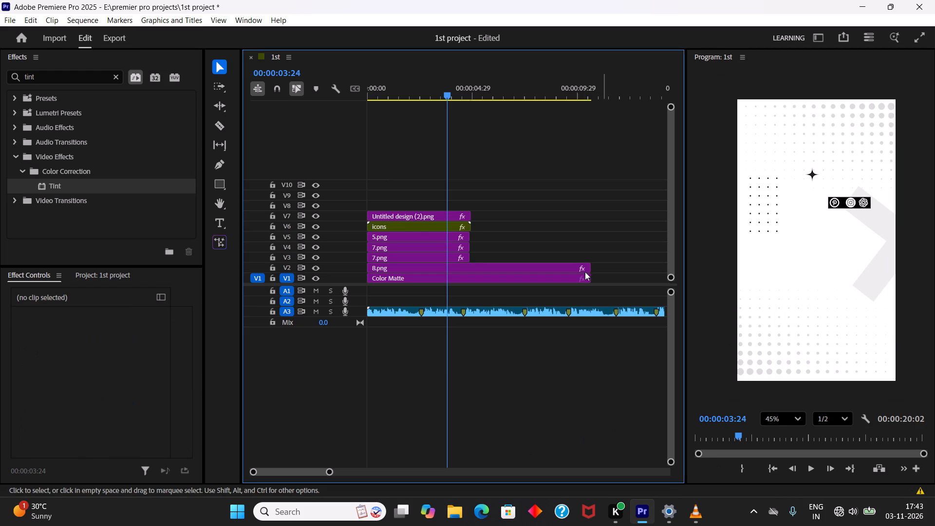
click(433, 214)
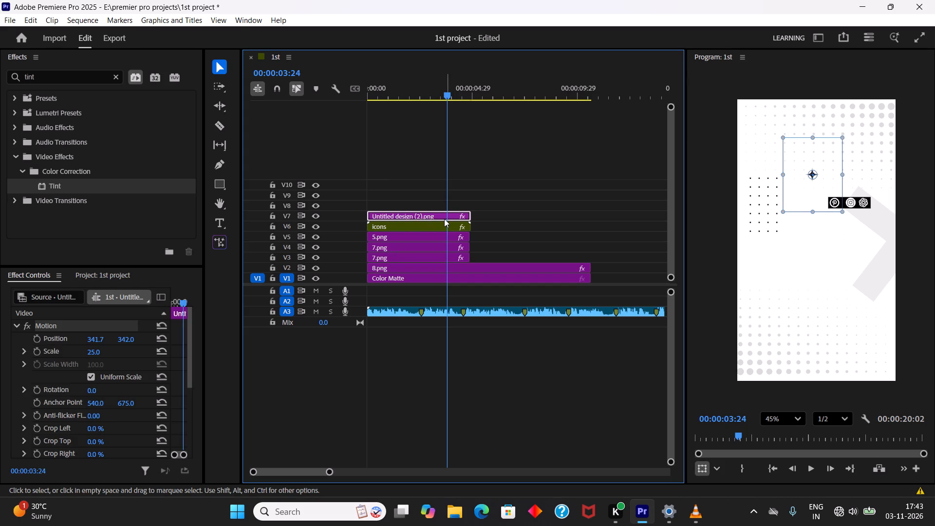
alt+drag(441, 215, 439, 205)
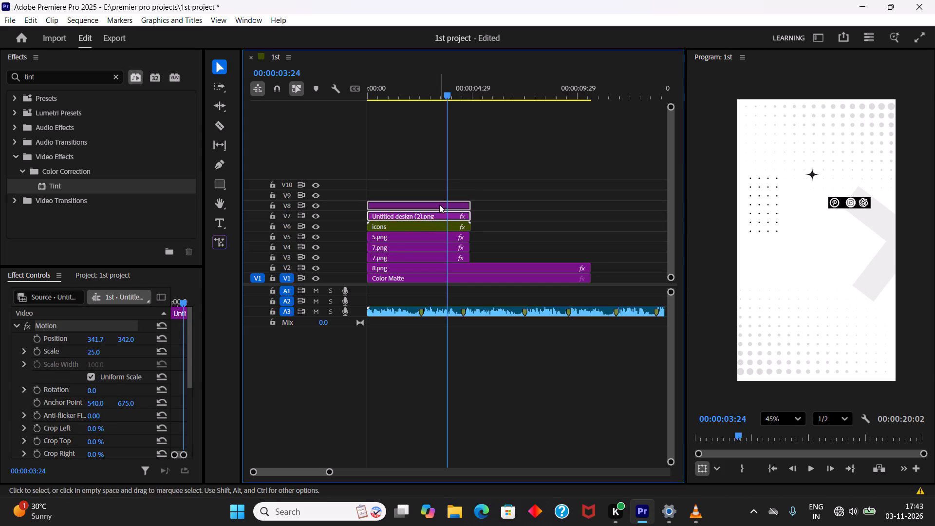
click(438, 201)
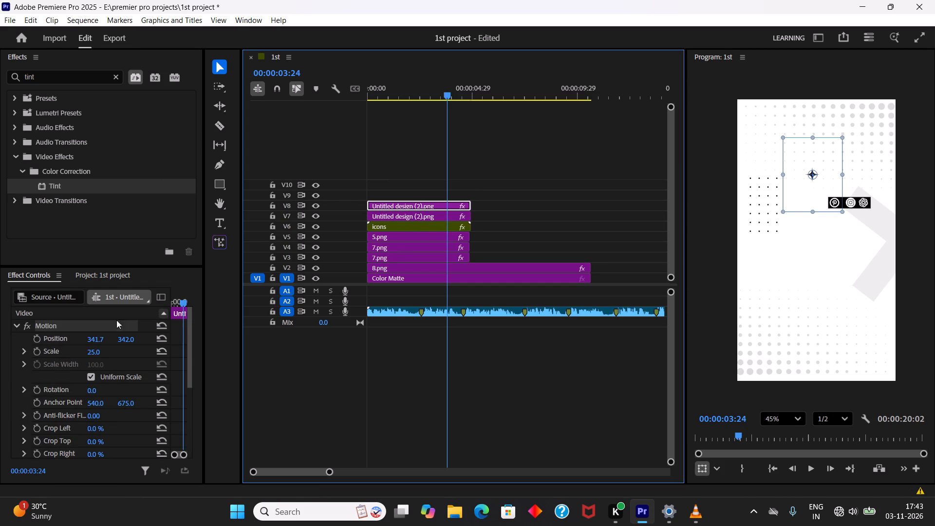
Offset the star copy on track V8 to a horizontal Position of 420.7 and reduce its Scale to 15.
drag(94, 341, 142, 337)
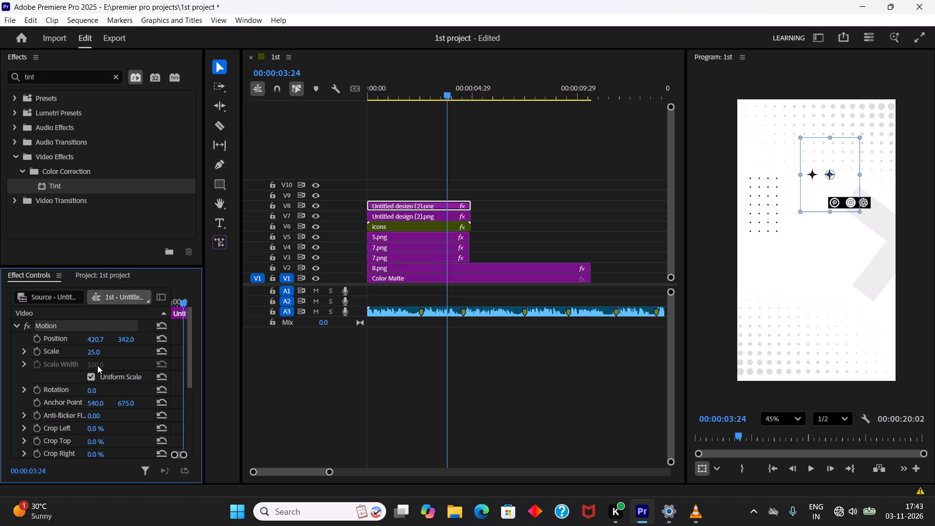
click(93, 353)
text(15)
key(Return)
click(595, 384)
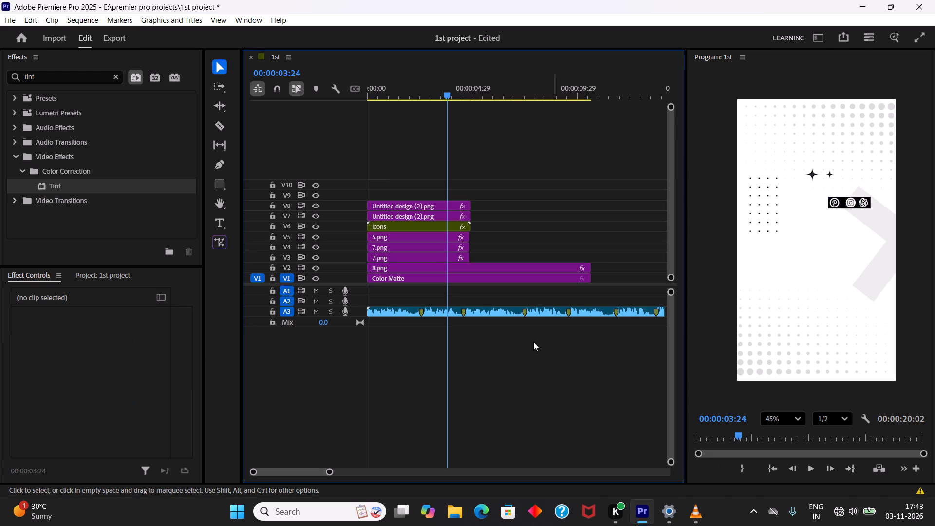
Apply the Tint effect to the star copy on track V8 and map black to white.
click(413, 207)
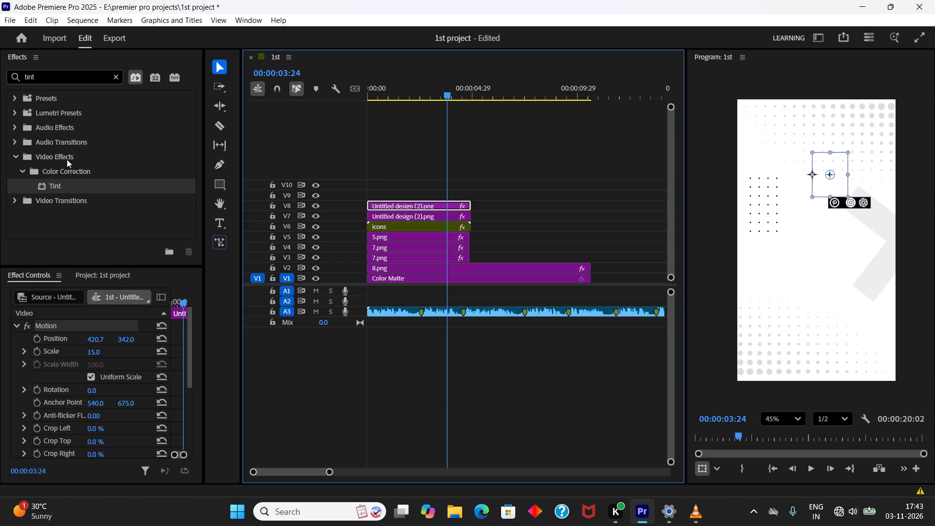
drag(62, 184, 401, 206)
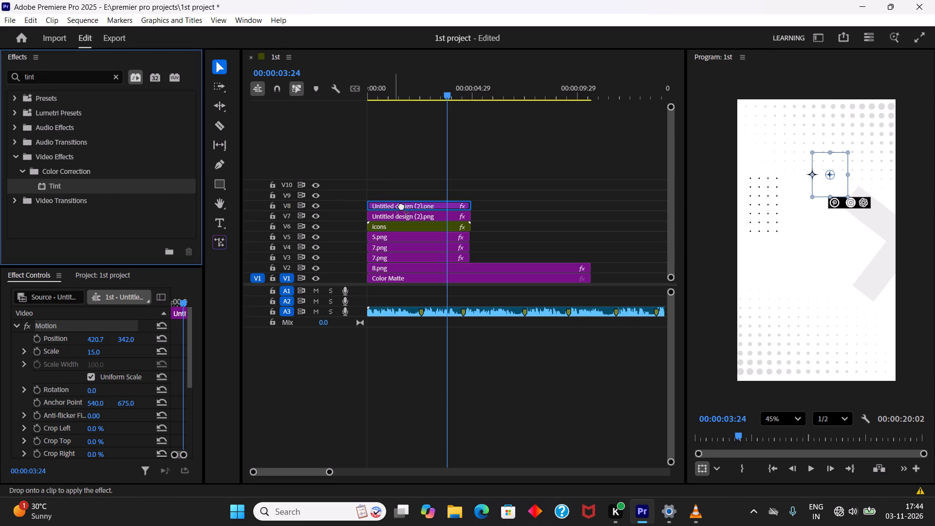
drag(401, 206, 407, 206)
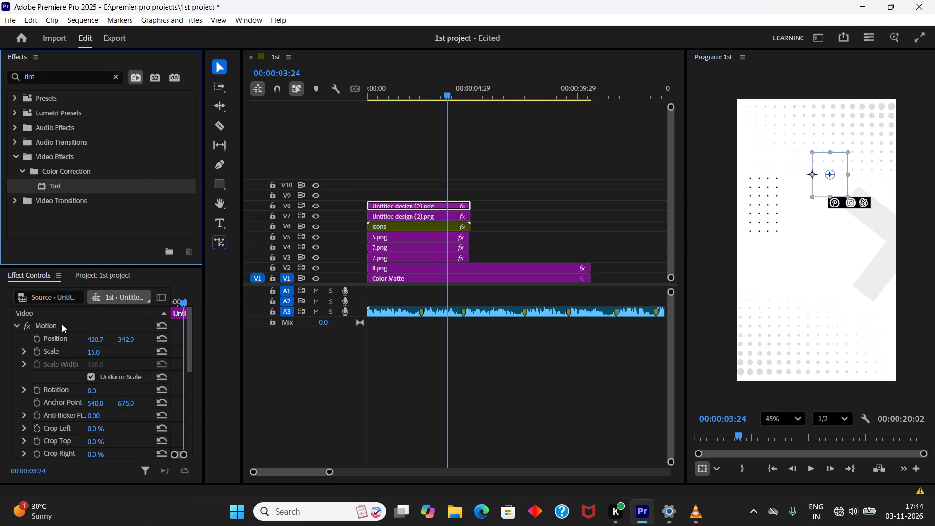
scroll(39, 355, down, 20)
scroll(39, 355, down, 1)
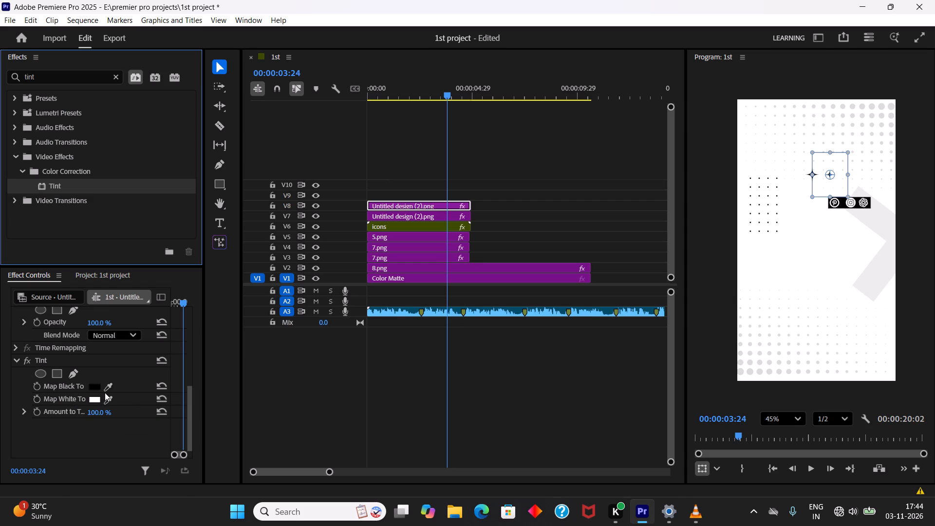
click(110, 387)
click(94, 402)
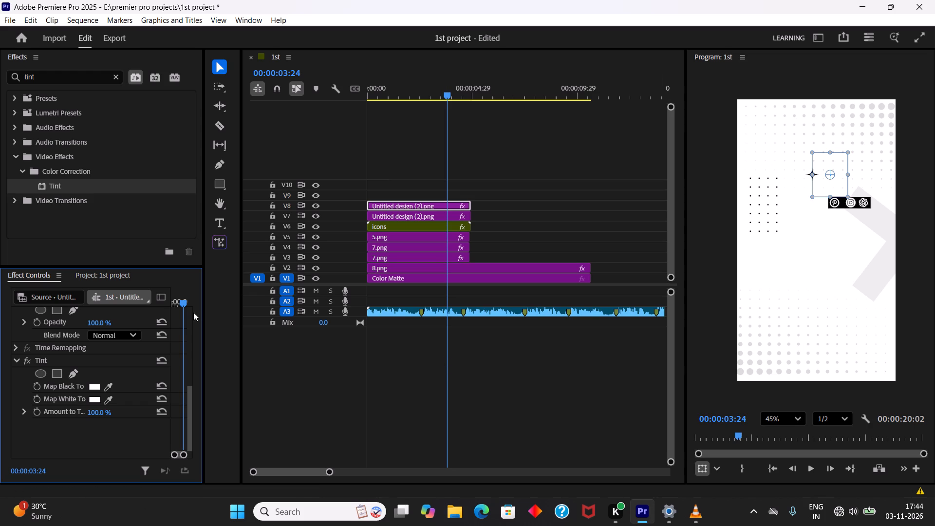
Move the small star on track V8 to Position 397.7, 374.0.
scroll(92, 372, up, 9)
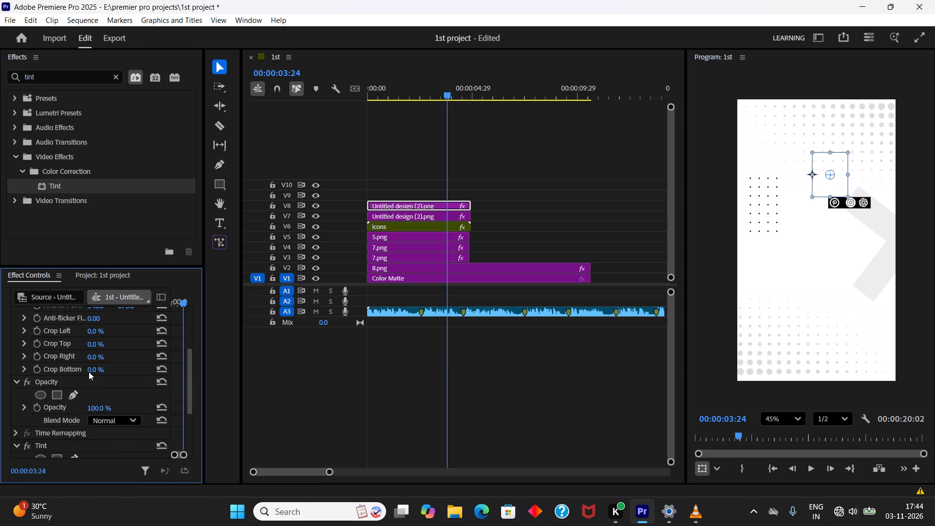
scroll(89, 372, up, 8)
drag(128, 339, 135, 340)
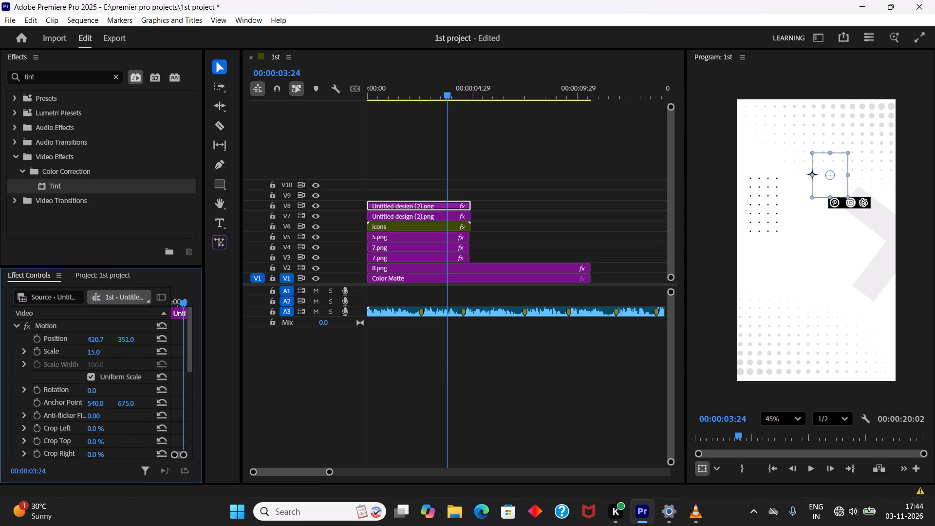
drag(135, 340, 147, 341)
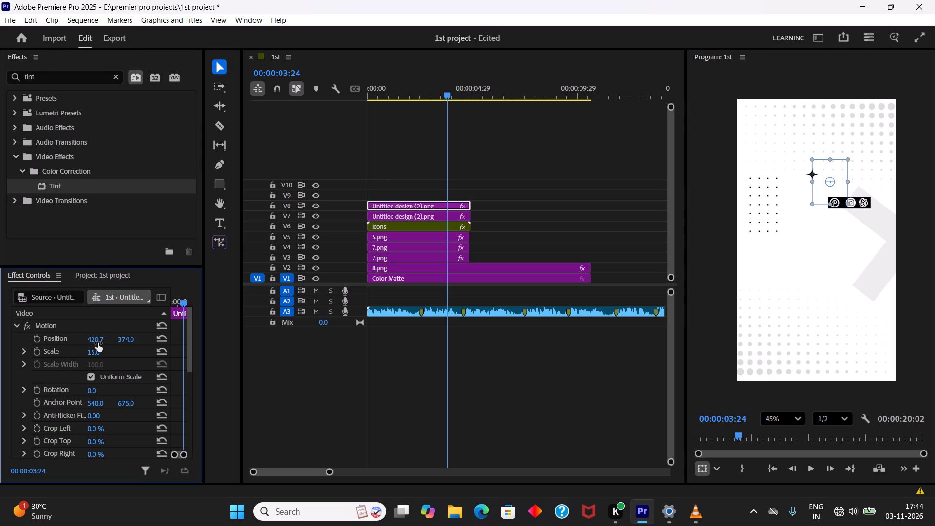
drag(98, 343, 81, 339)
click(416, 385)
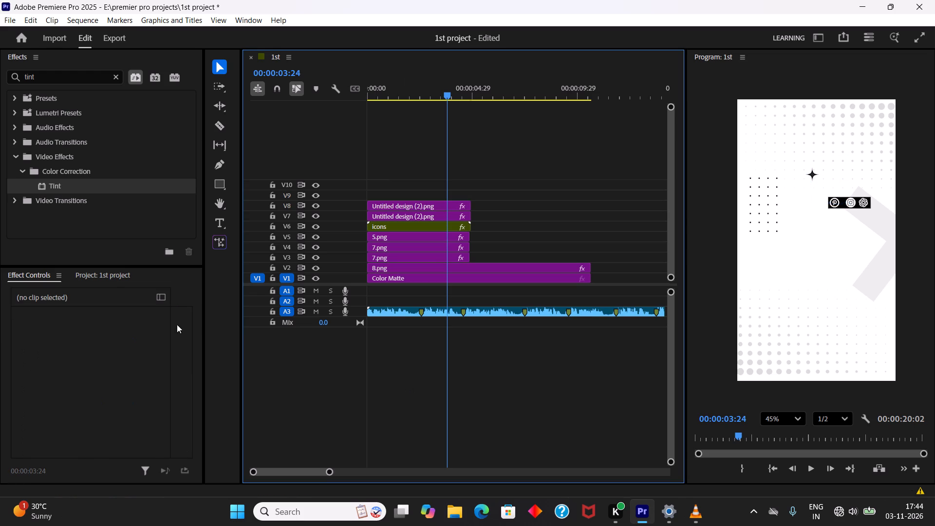
Switch the Tint effect of the V8 star off and back on to check the star's placement.
click(388, 207)
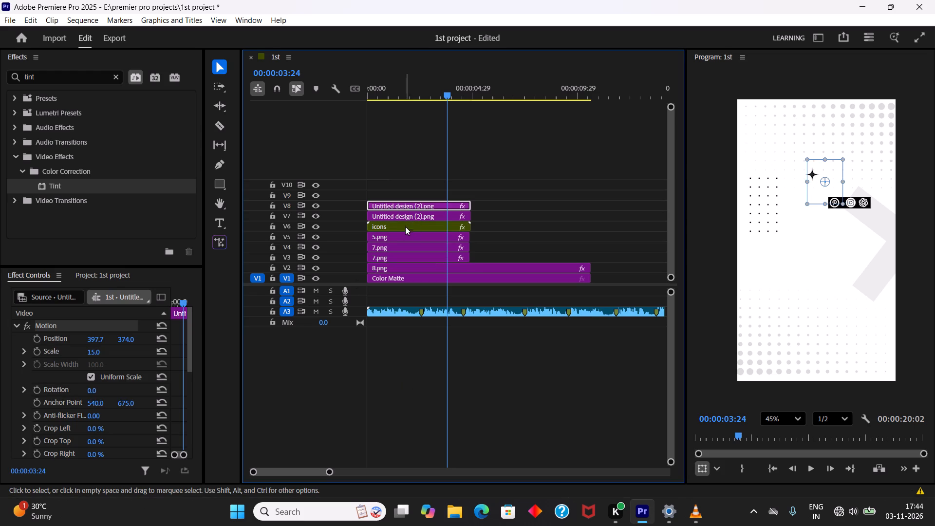
click(397, 202)
scroll(71, 382, down, 20)
scroll(71, 382, down, 1)
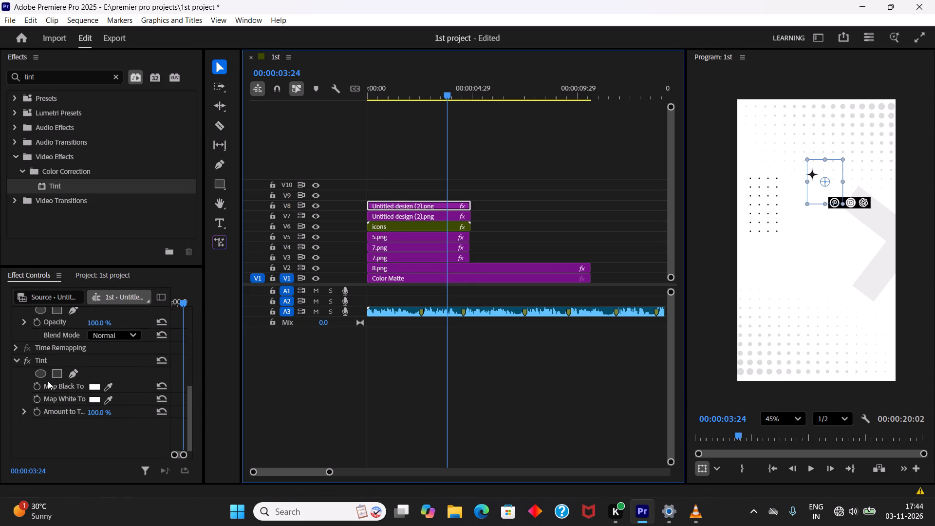
click(27, 361)
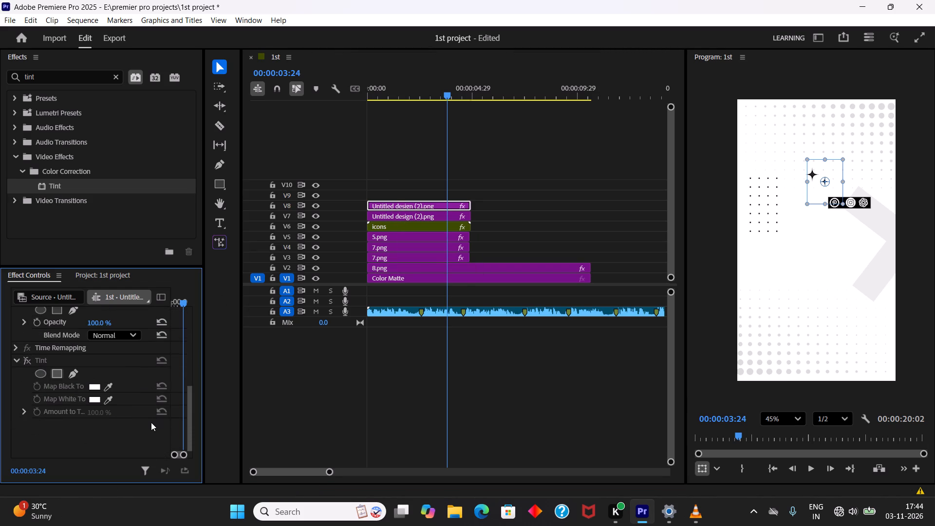
click(127, 432)
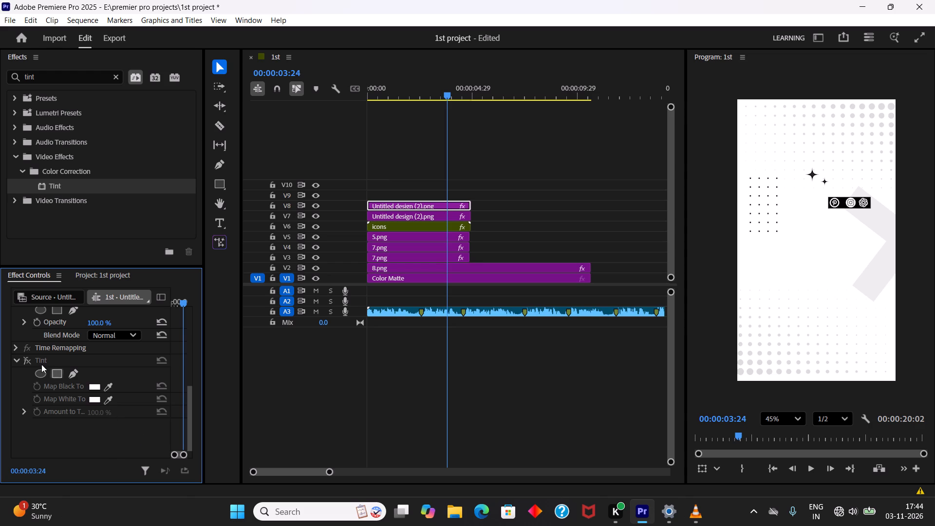
click(26, 362)
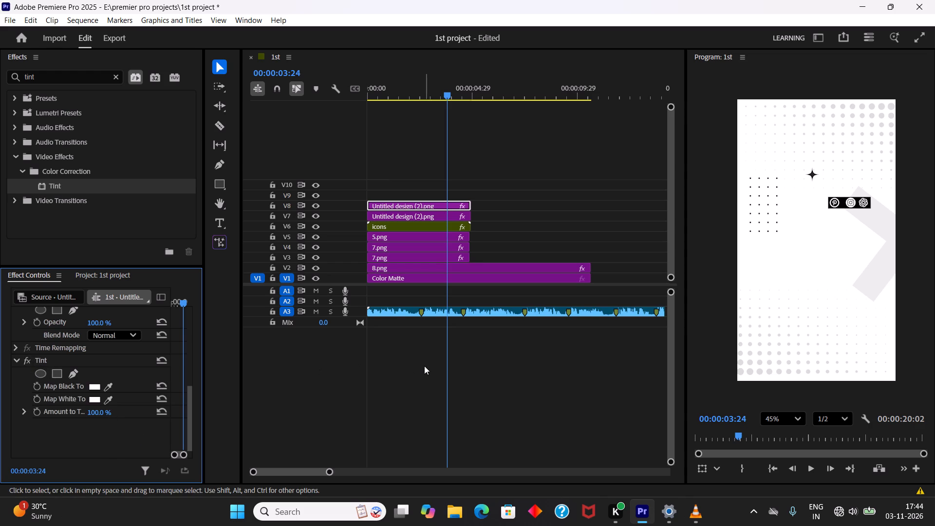
Save the project with no clip selected.
click(424, 366)
key(ctrl+s)
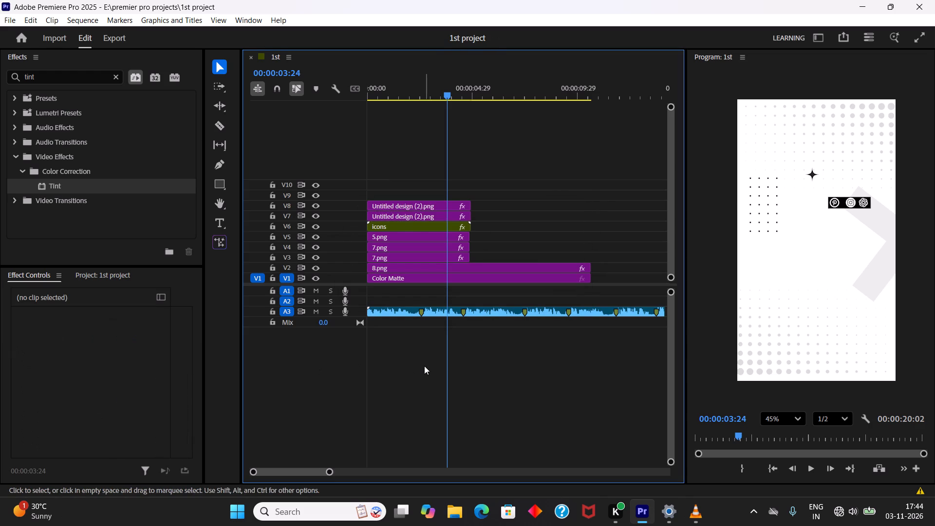
Find the Drop Shadow effect and apply it to the small white star clip on track V8.
click(423, 207)
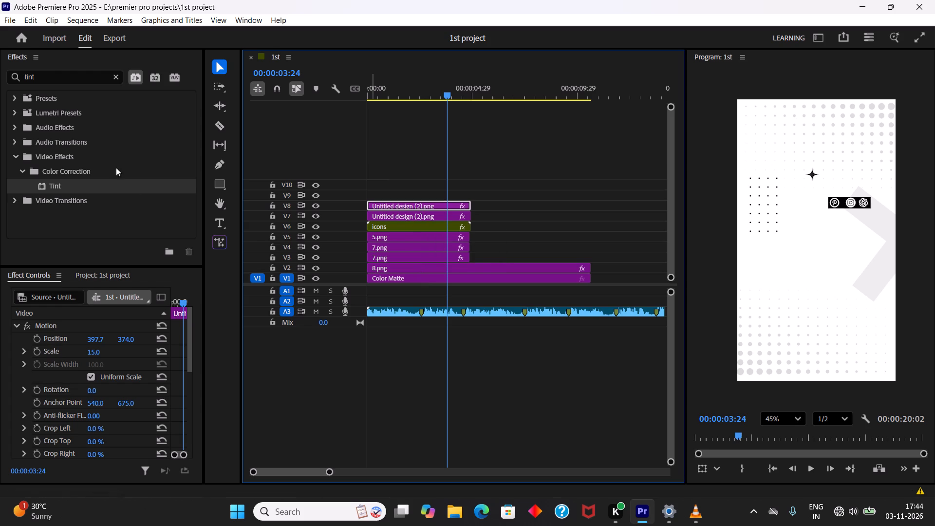
drag(47, 80, 3, 77)
text(drop shaodw)
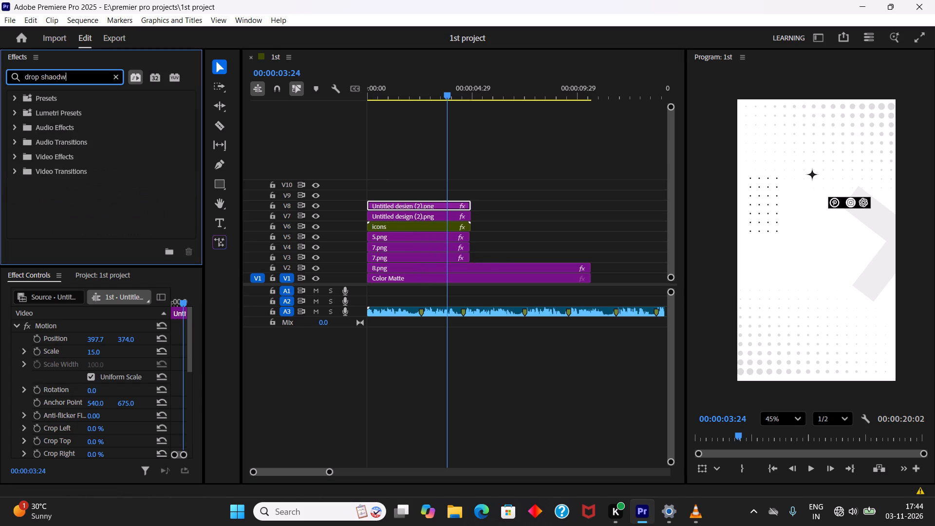
key(BackSpace)
key(BackSpace)
key(BackSpace)
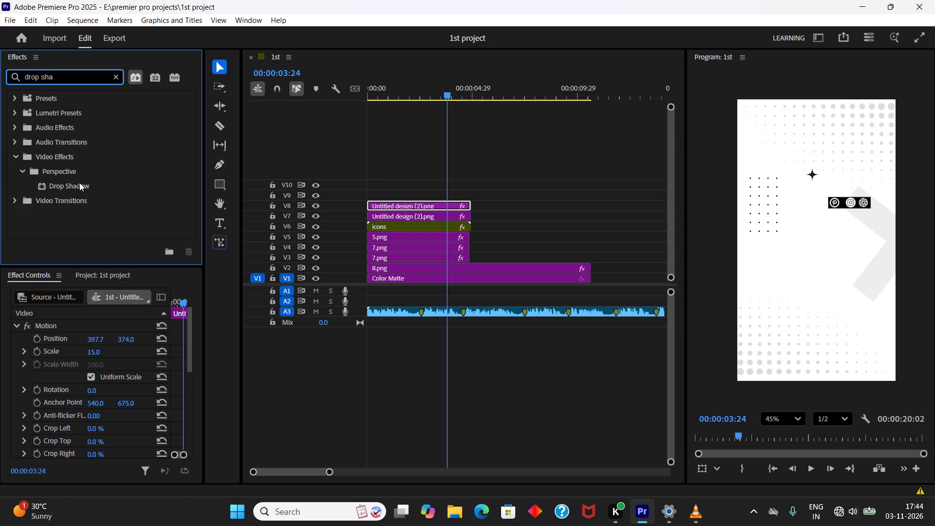
drag(79, 183, 401, 204)
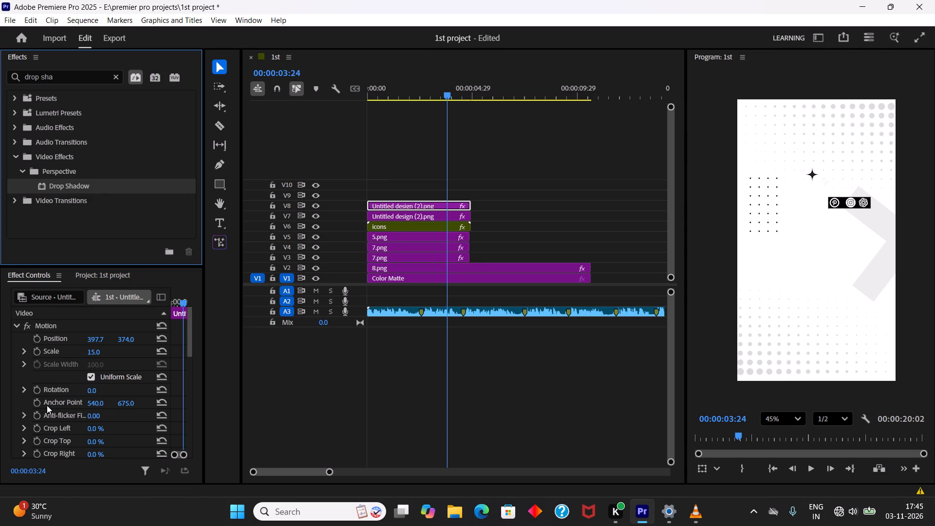
Set the V8 star's Drop Shadow opacity to 100% and its softness to 250.
scroll(47, 405, down, 2)
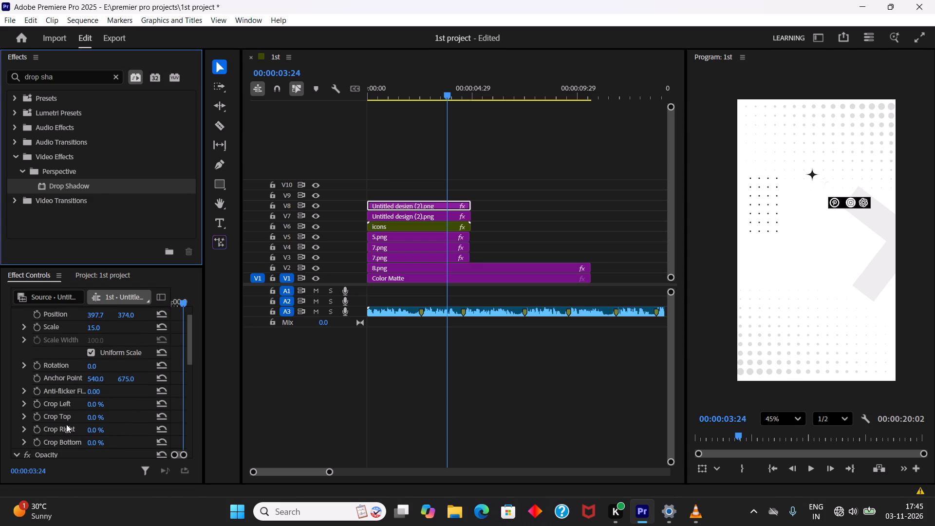
scroll(42, 394, down, 11)
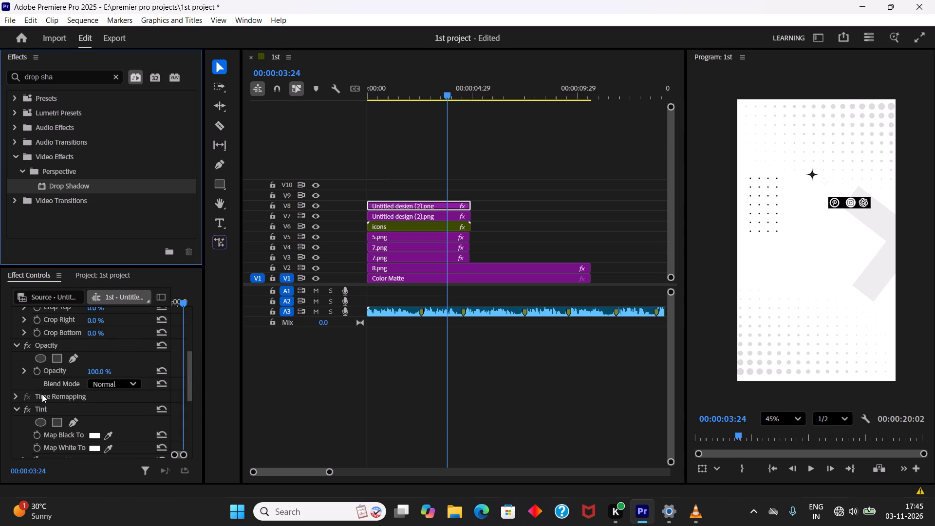
scroll(42, 394, down, 15)
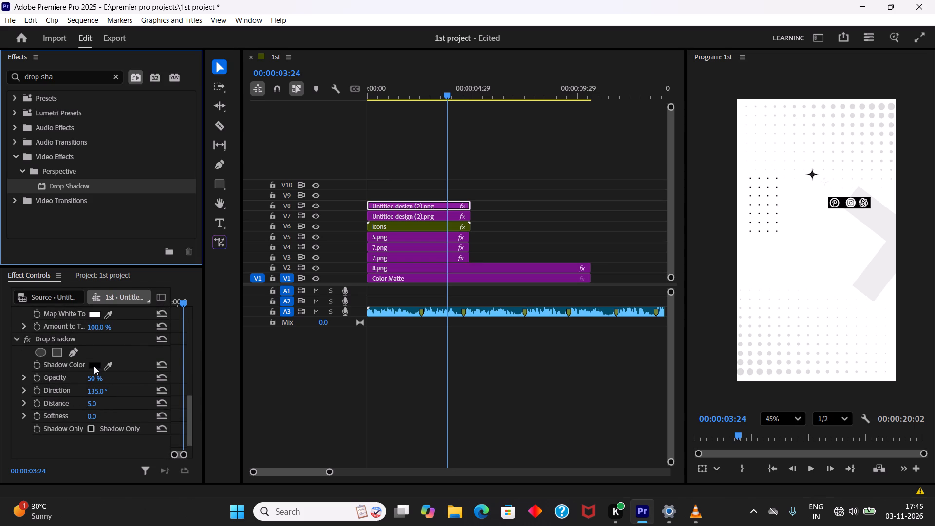
drag(94, 364, 201, 361)
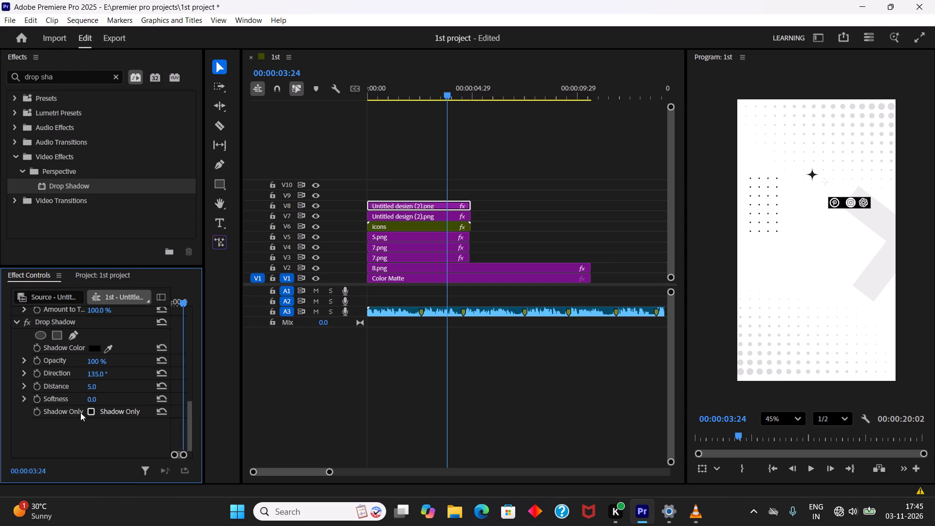
click(91, 400)
text(250)
key(Return)
click(130, 458)
click(442, 435)
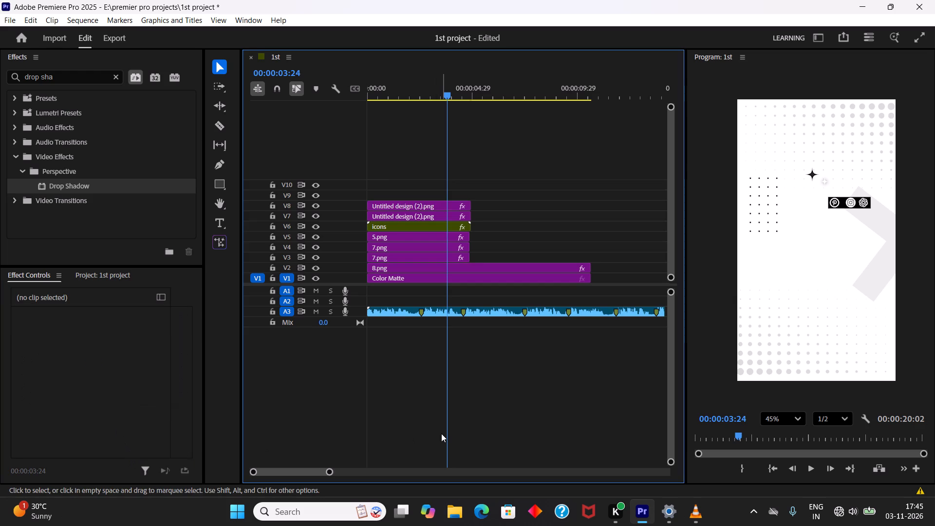
Save the project with the star's shadow changes.
click(479, 404)
key(ctrl+s)
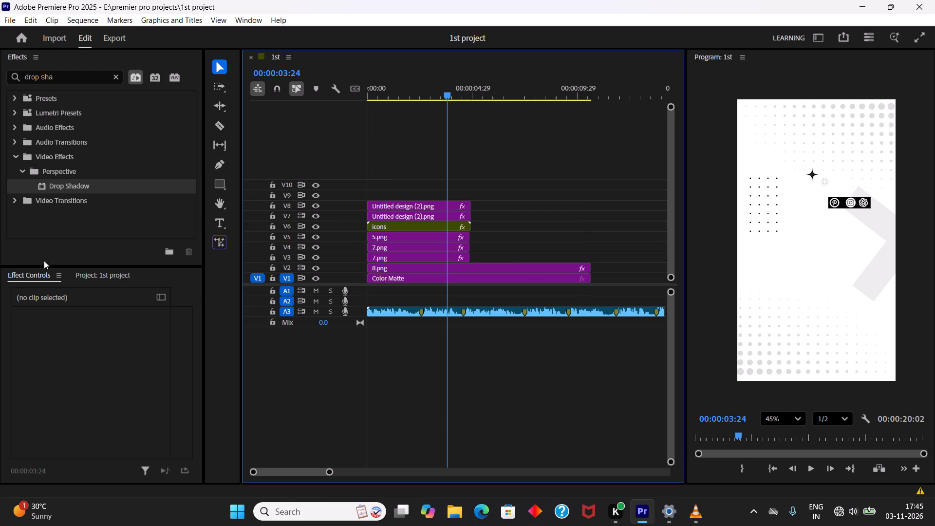
Fit the preview to its frame and draw a tall rectangle about 272 by 526 px, centred near 180, 267.
click(219, 188)
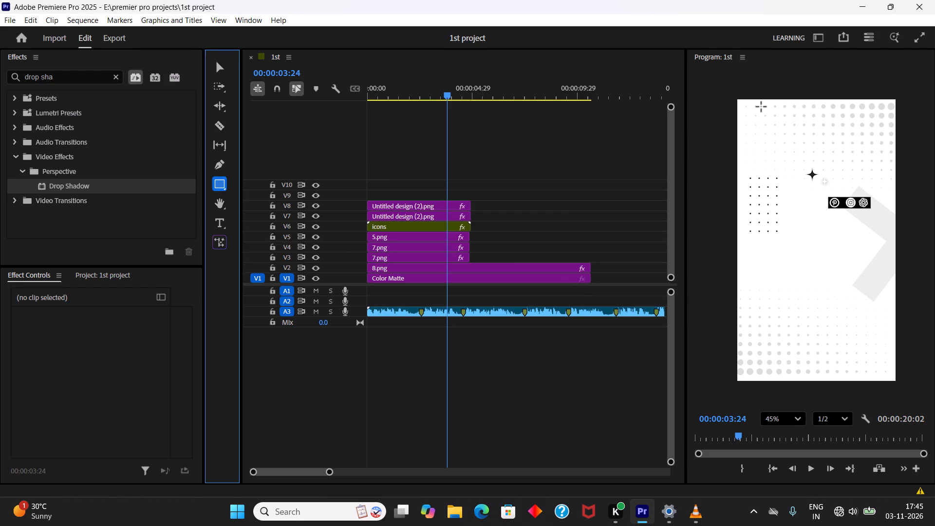
click(792, 418)
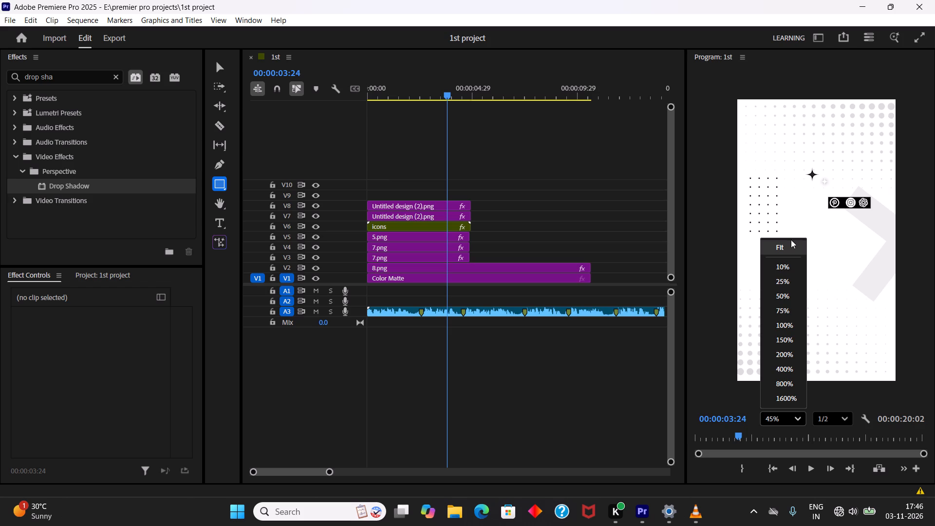
click(789, 246)
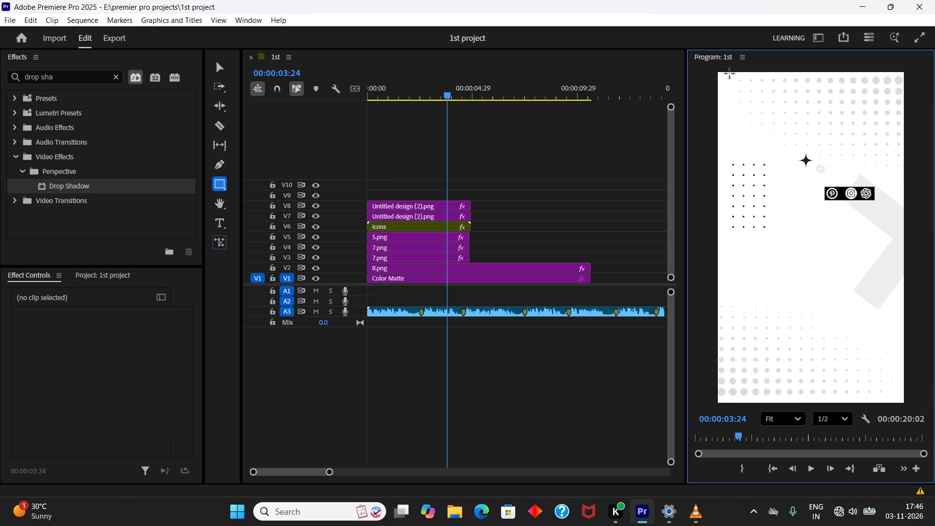
drag(729, 74, 800, 207)
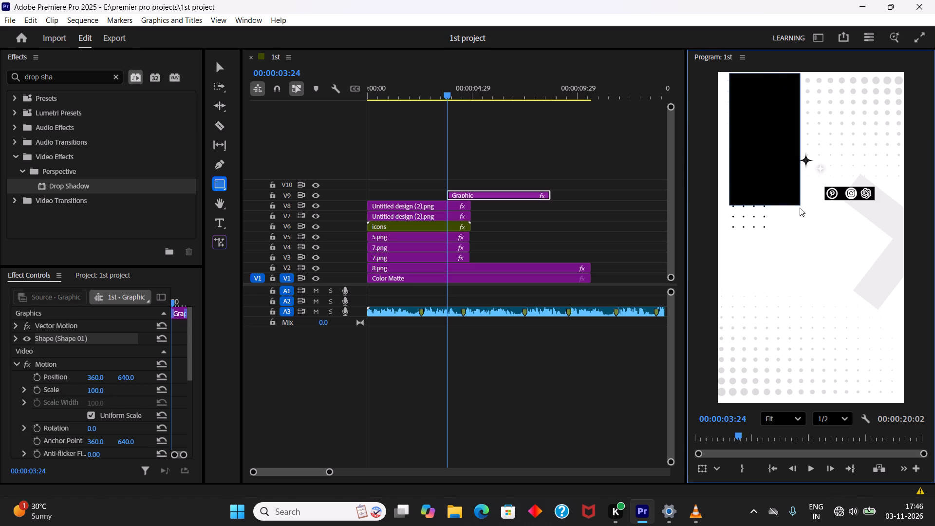
drag(800, 207, 800, 209)
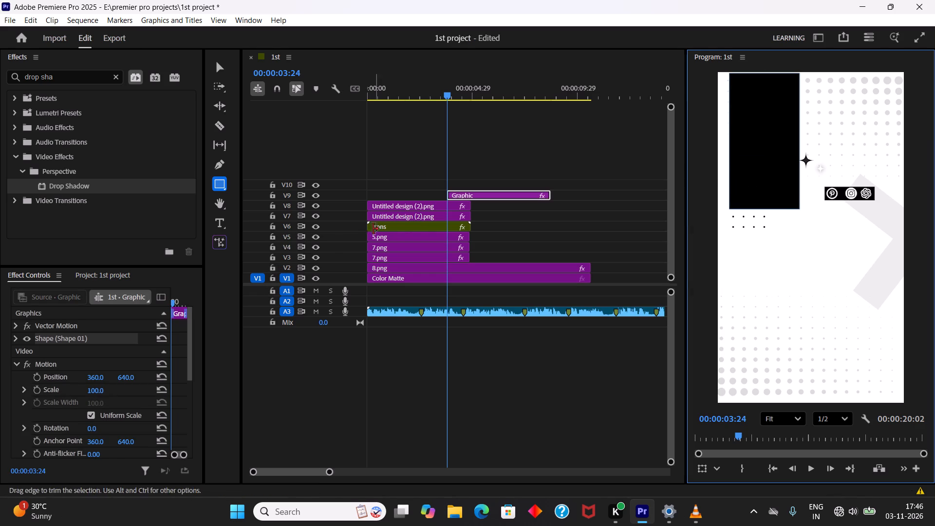
Turn off the new rectangle's fill and enable its stroke, sampling black from the fill swatch as the stroke colour.
scroll(35, 368, up, 3)
scroll(35, 368, down, 2)
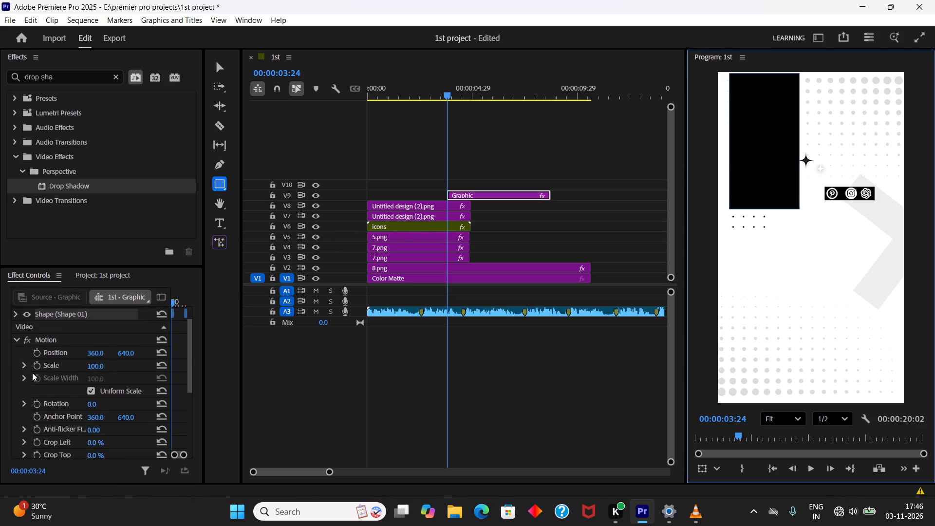
scroll(32, 373, down, 11)
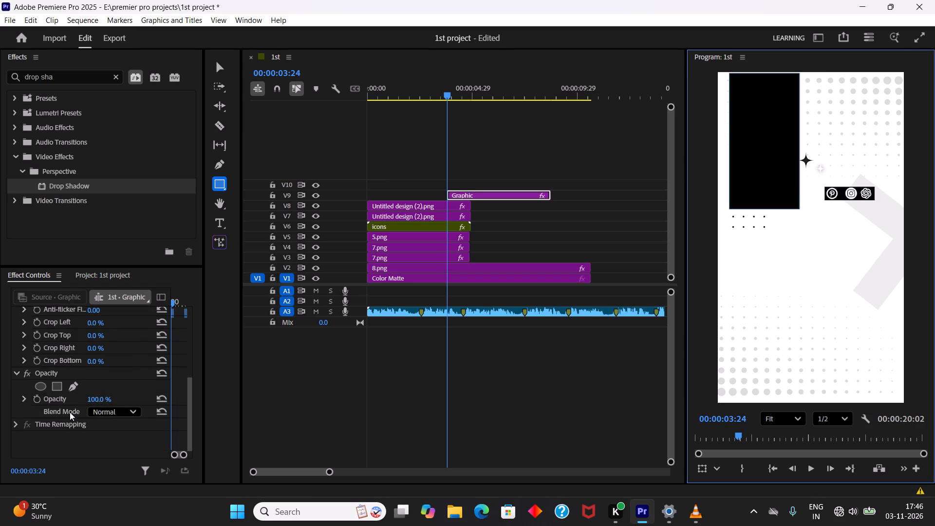
scroll(30, 369, up, 13)
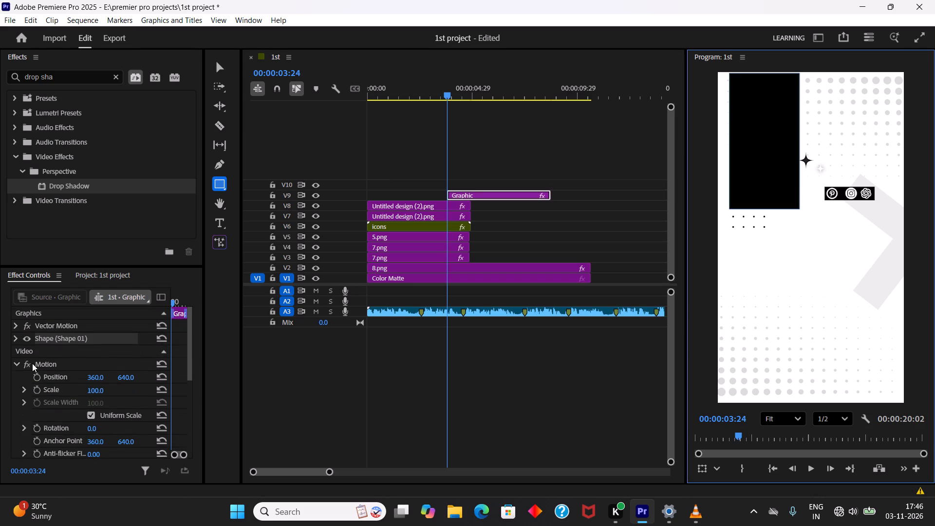
scroll(32, 361, up, 3)
click(13, 338)
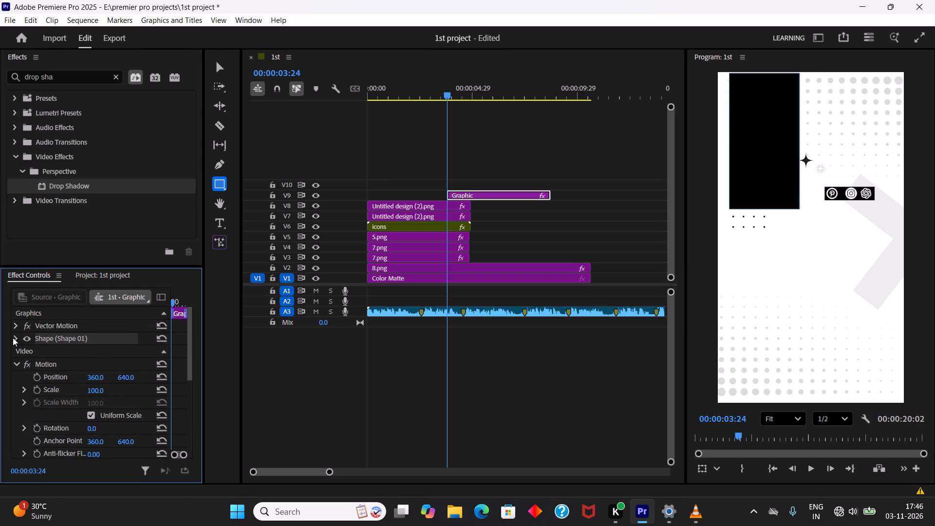
click(13, 339)
click(14, 339)
click(15, 323)
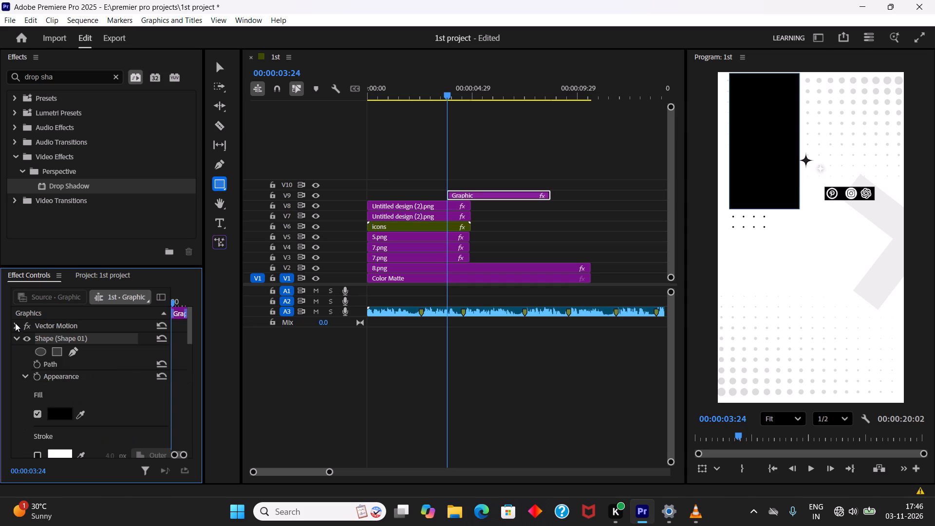
scroll(34, 337, down, 4)
scroll(29, 333, up, 3)
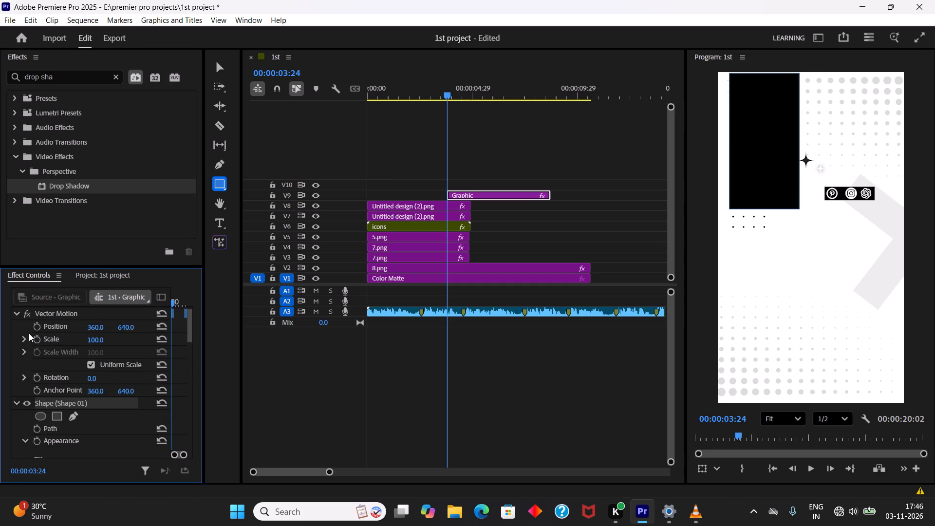
scroll(26, 360, down, 8)
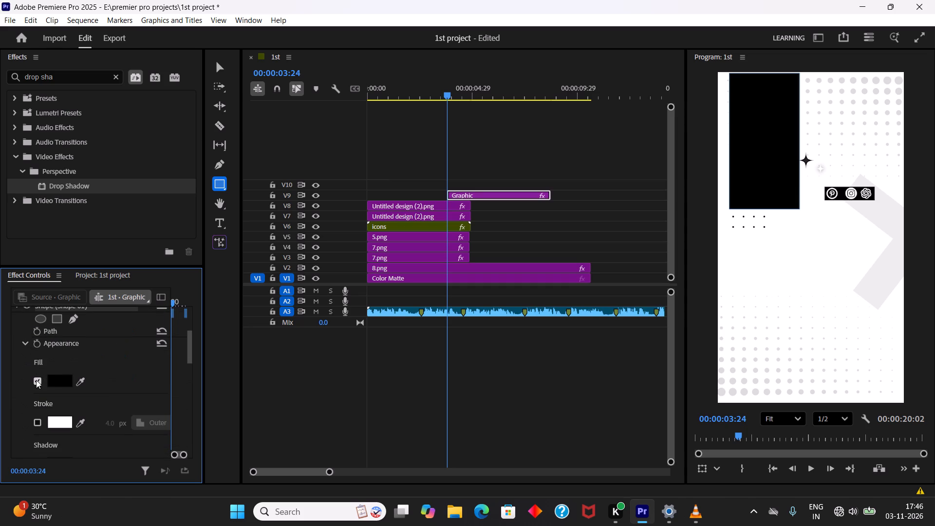
click(36, 380)
click(37, 424)
click(78, 424)
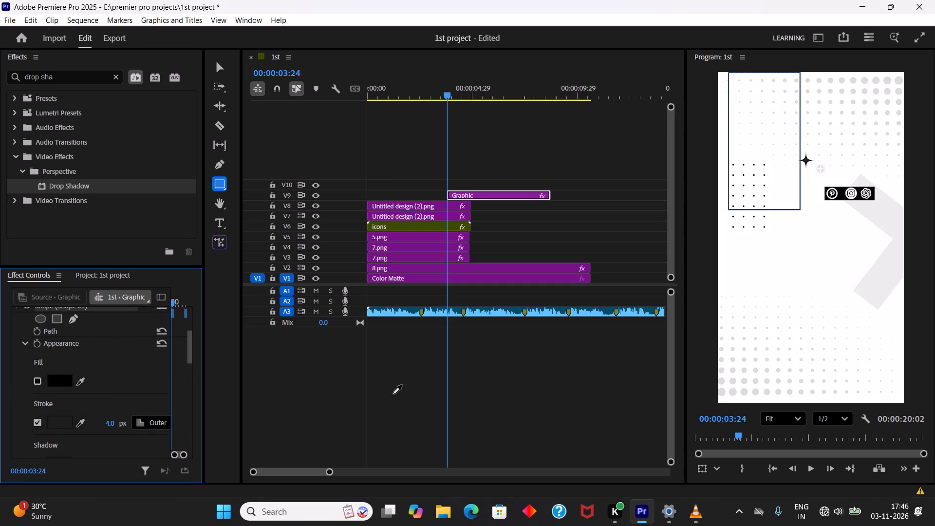
click(60, 379)
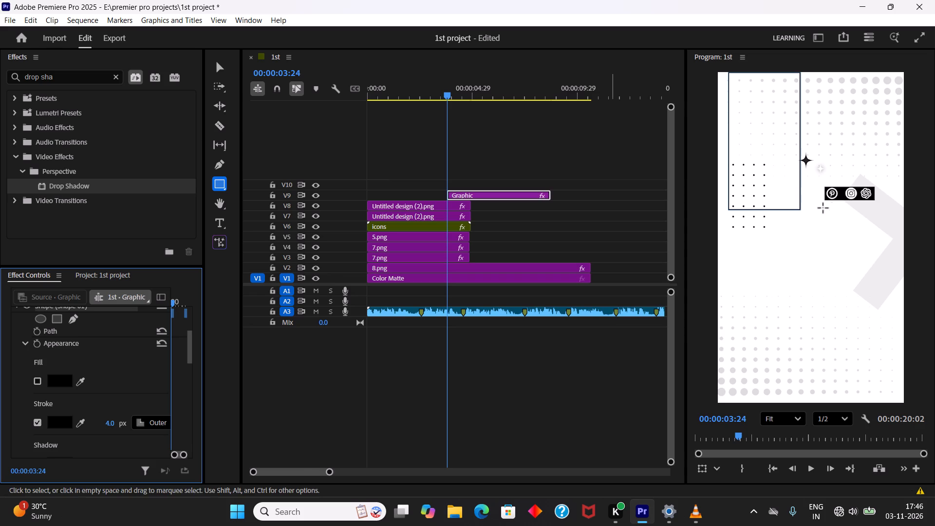
Set the rectangle's stroke width to 2 px.
click(109, 423)
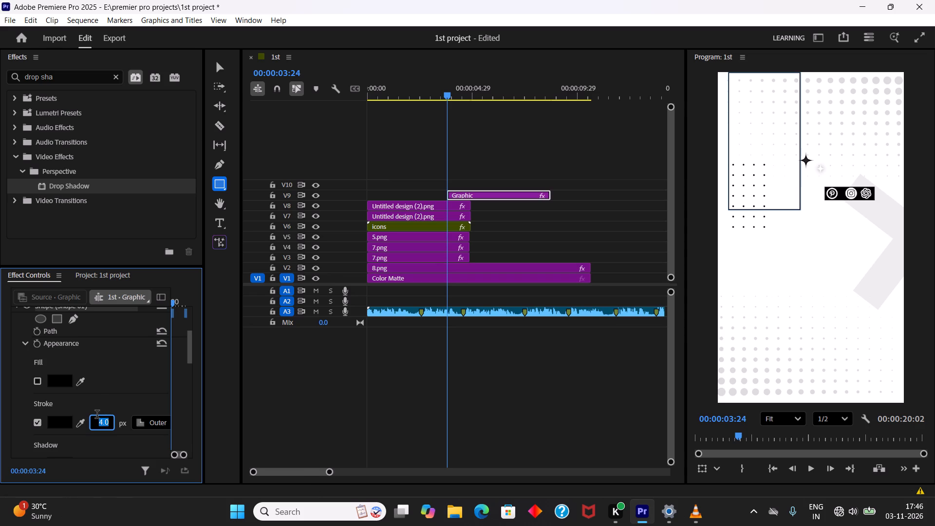
key(2)
key(Return)
Look through the rectangle's appearance, transform, motion and opacity settings for further shape options.
scroll(127, 382, down, 6)
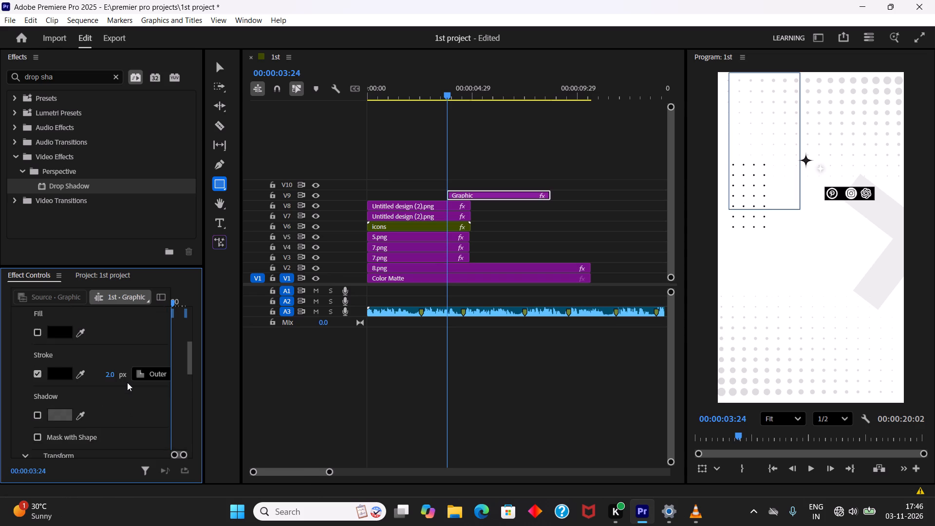
scroll(127, 381, down, 17)
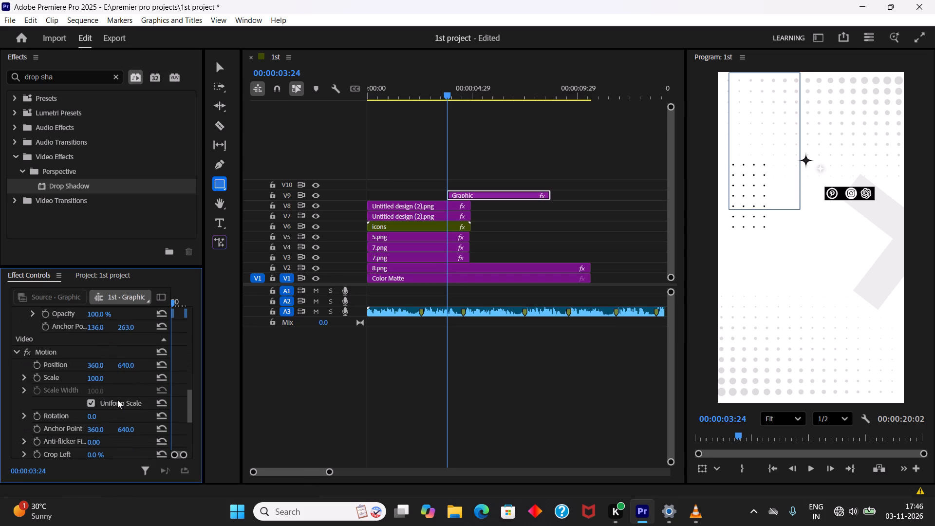
scroll(117, 400, down, 11)
scroll(117, 400, up, 5)
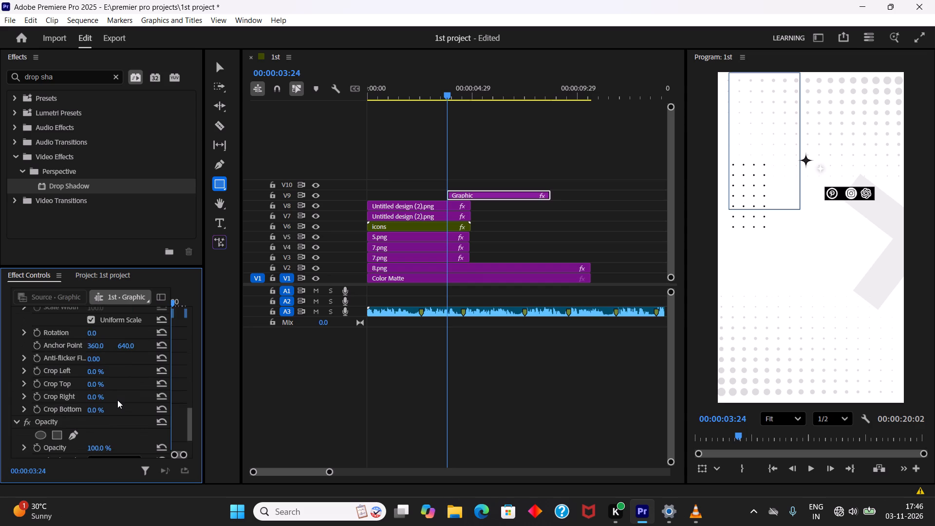
scroll(117, 400, up, 19)
scroll(117, 400, up, 2)
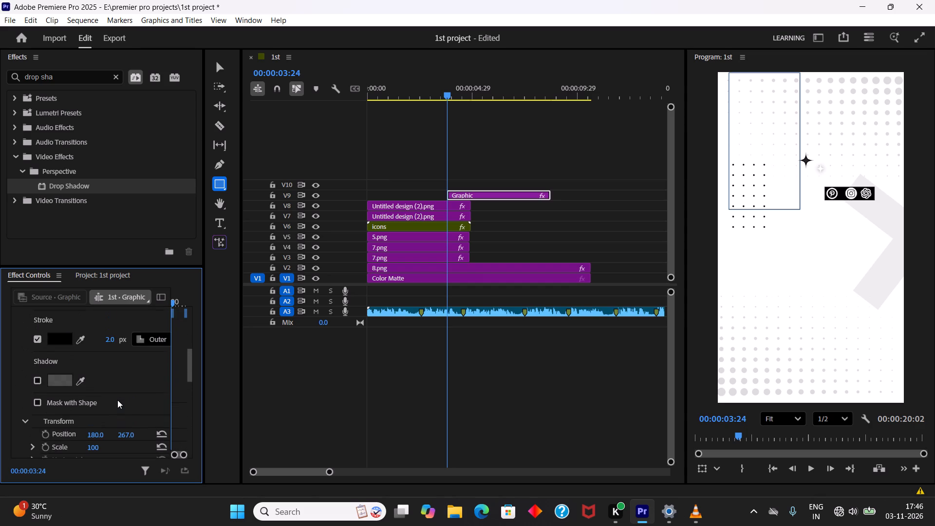
scroll(117, 400, up, 11)
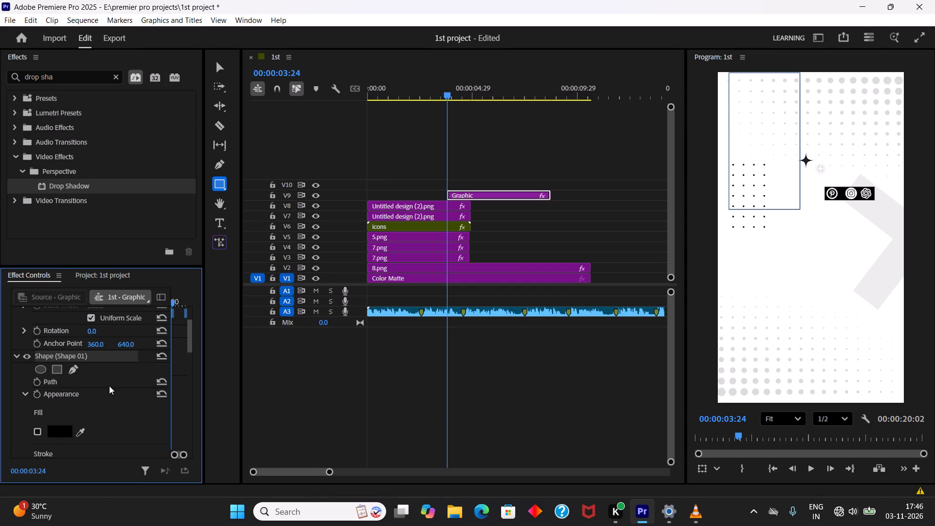
scroll(109, 386, up, 7)
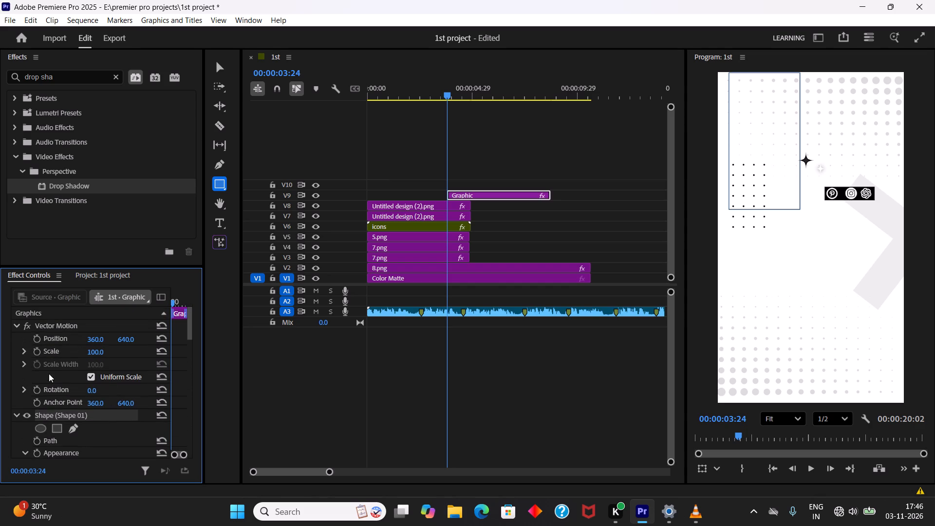
scroll(45, 347, up, 4)
scroll(45, 347, down, 5)
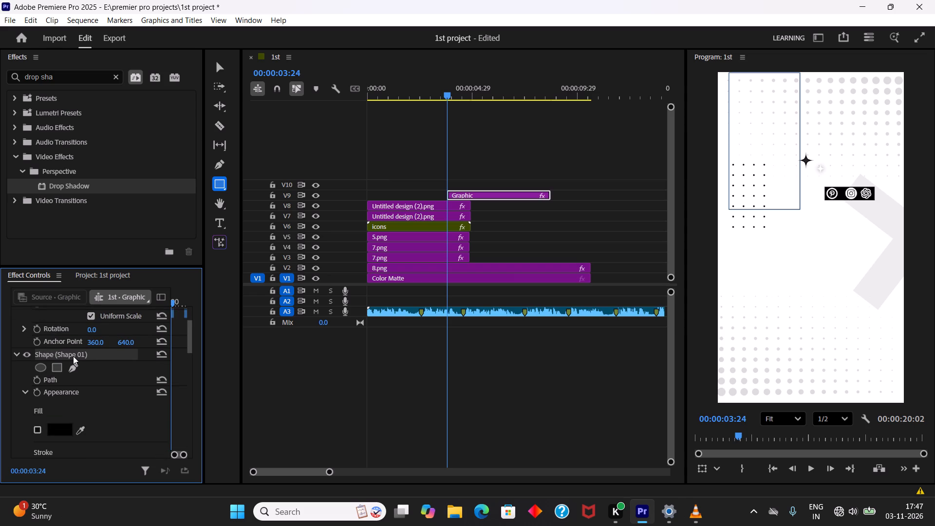
click(73, 356)
scroll(125, 356, down, 7)
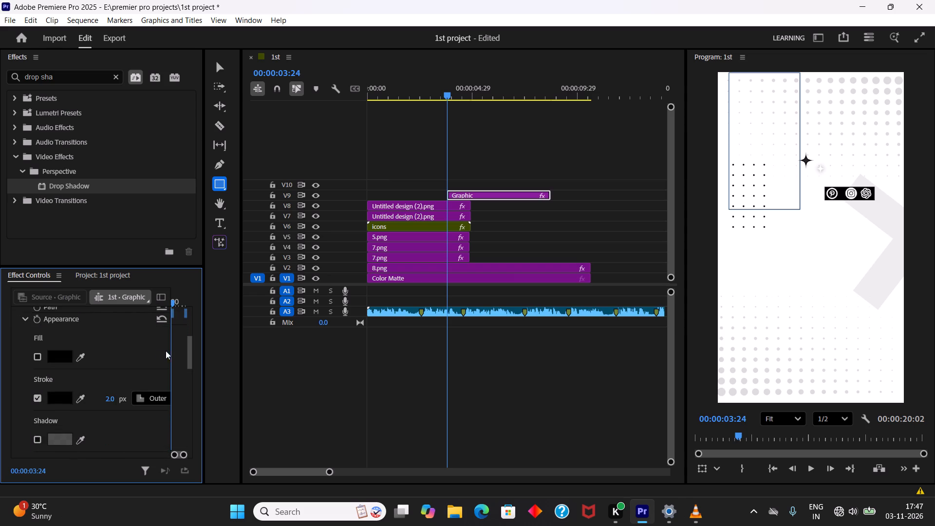
Widen the clip's effect settings area across most of the timeline's space.
drag(170, 349, 226, 349)
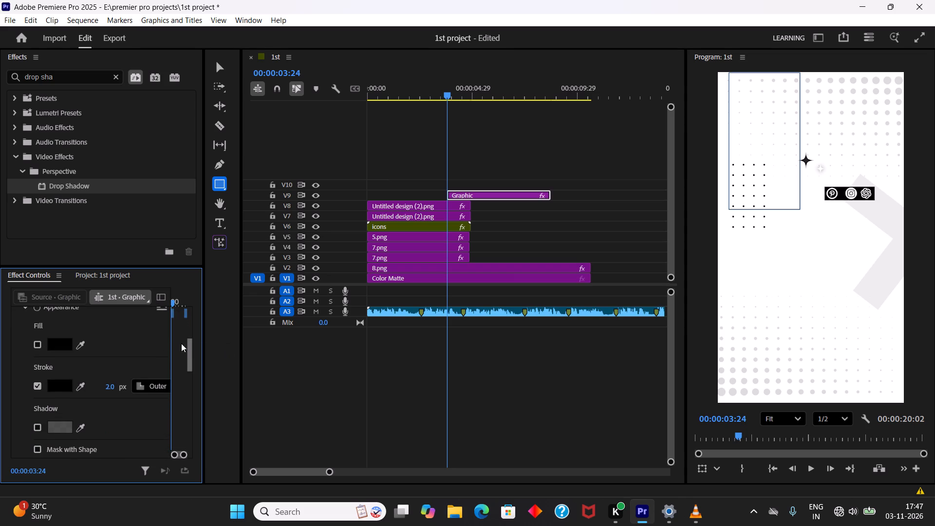
drag(203, 329, 464, 335)
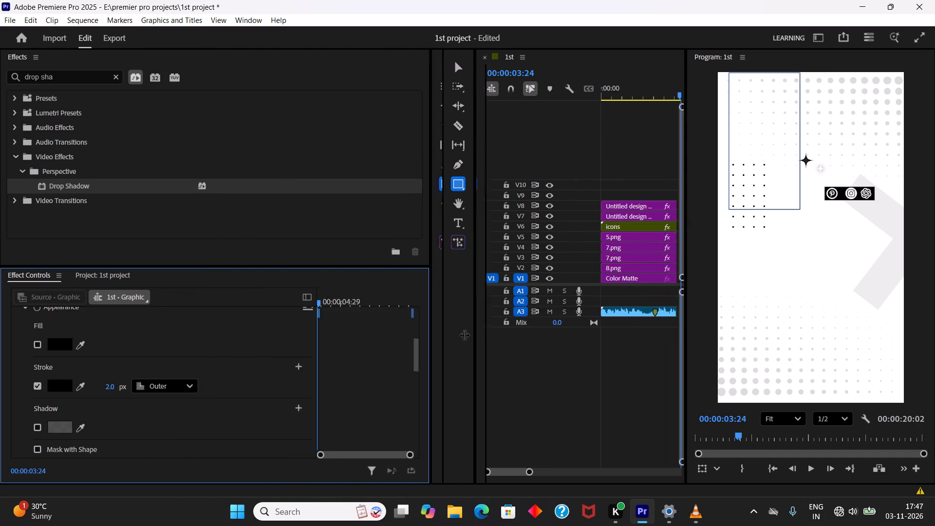
drag(464, 335, 579, 332)
Look through the rectangle's stroke, shadow, transform, motion, crop and opacity settings for further shape options.
scroll(262, 352, down, 6)
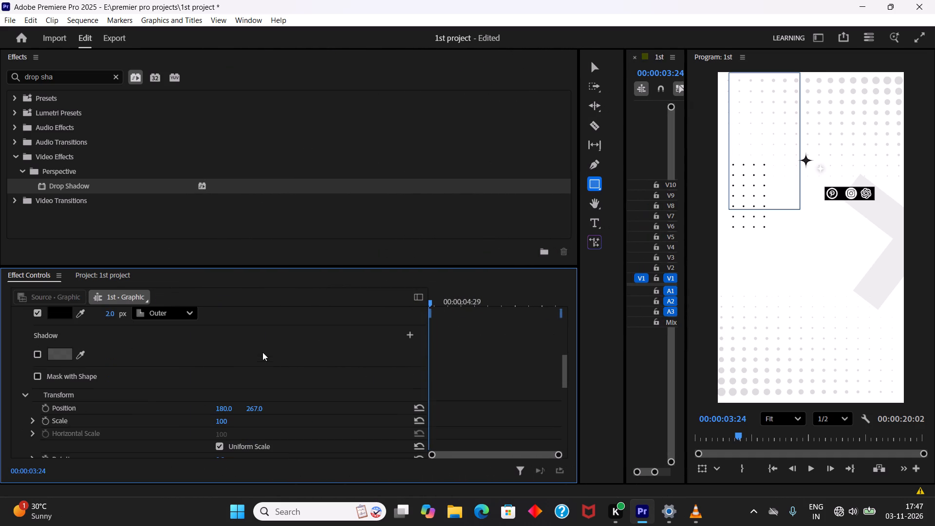
scroll(79, 371, down, 3)
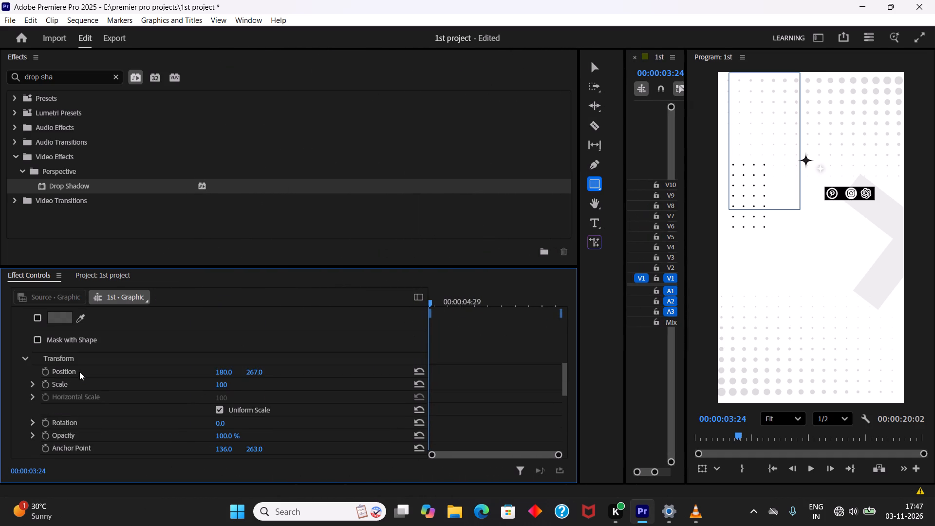
scroll(130, 372, down, 2)
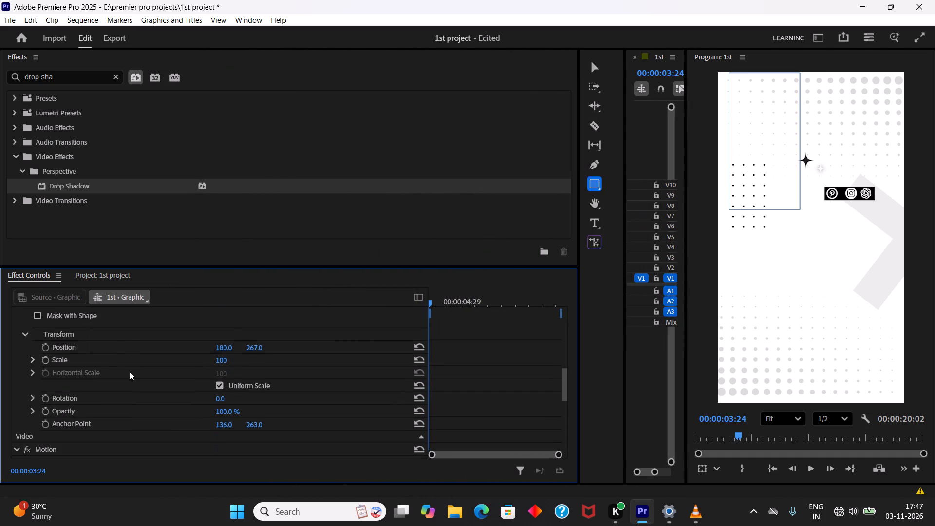
scroll(130, 372, down, 10)
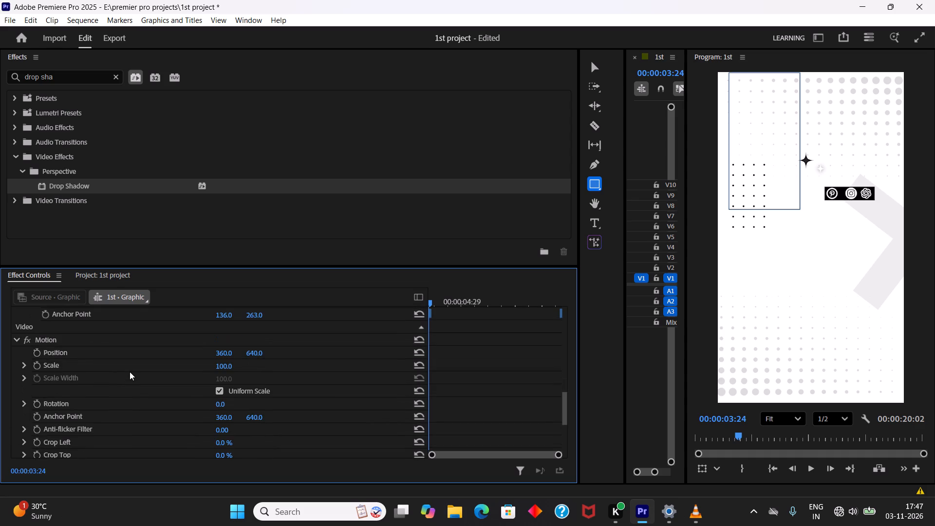
scroll(130, 372, down, 11)
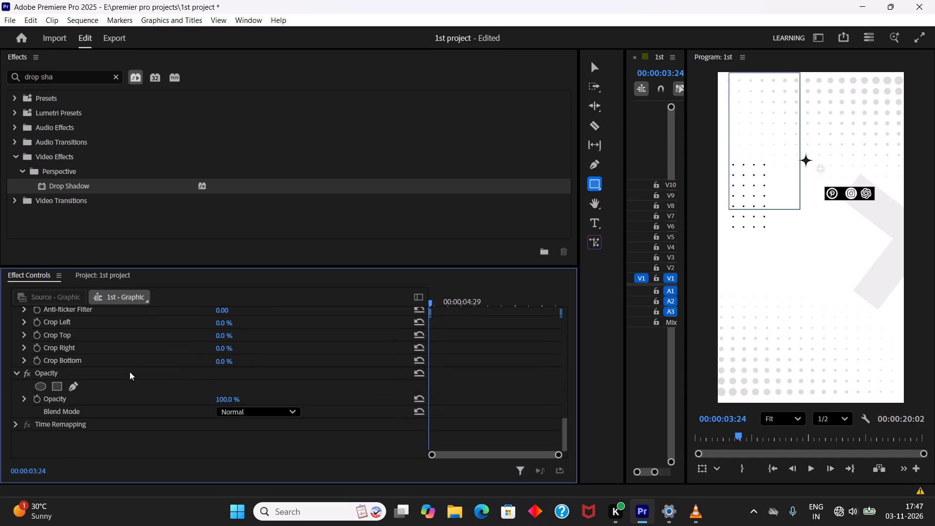
scroll(130, 372, up, 20)
scroll(130, 372, up, 10)
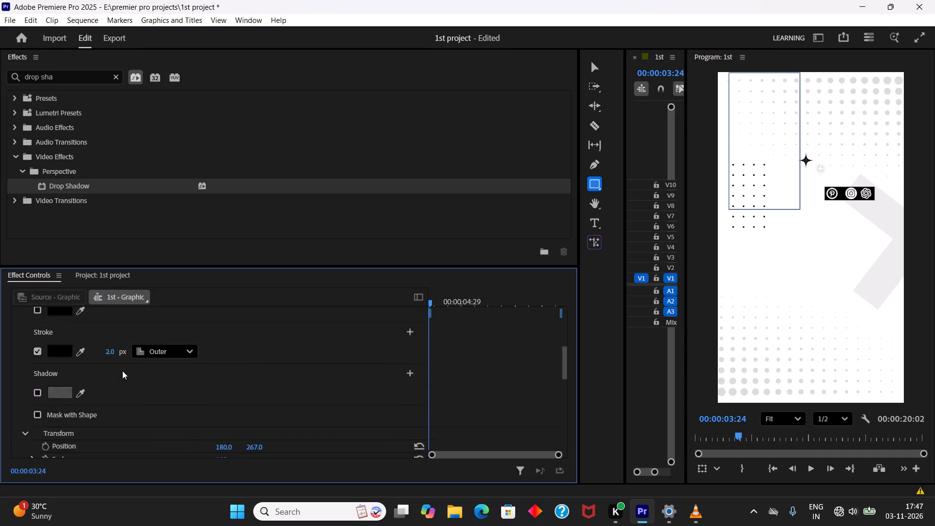
scroll(122, 371, up, 7)
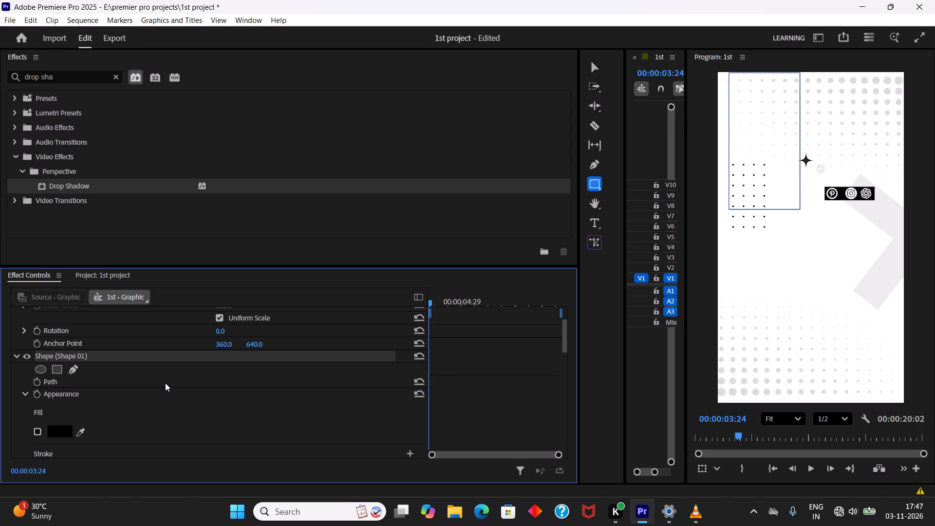
scroll(165, 383, down, 19)
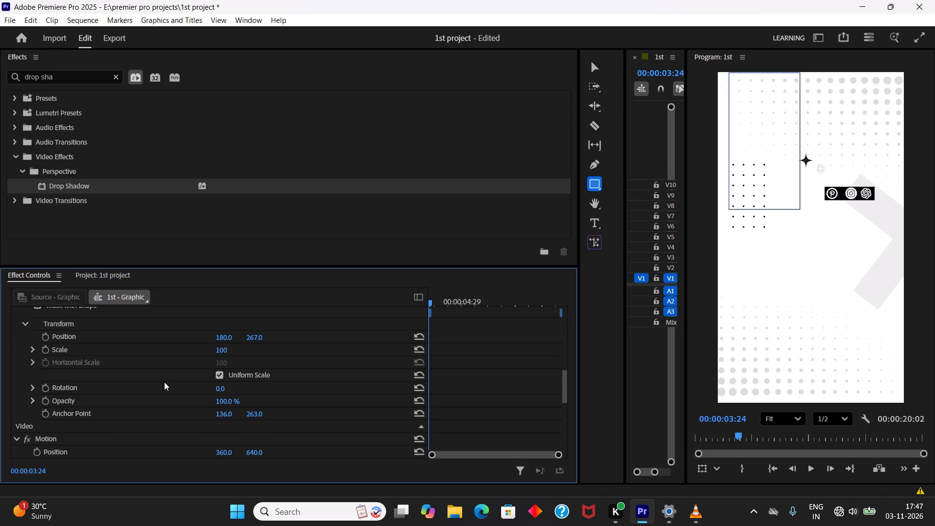
scroll(164, 381, up, 3)
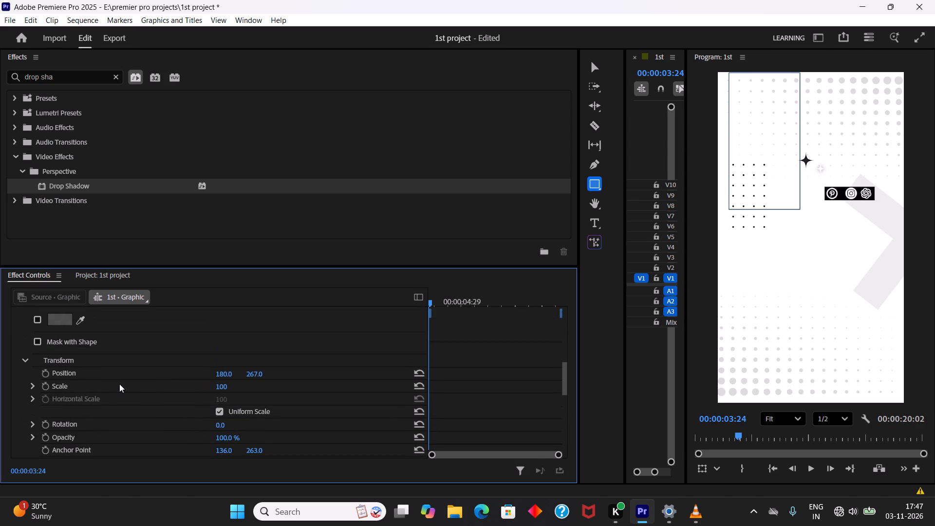
scroll(119, 384, down, 10)
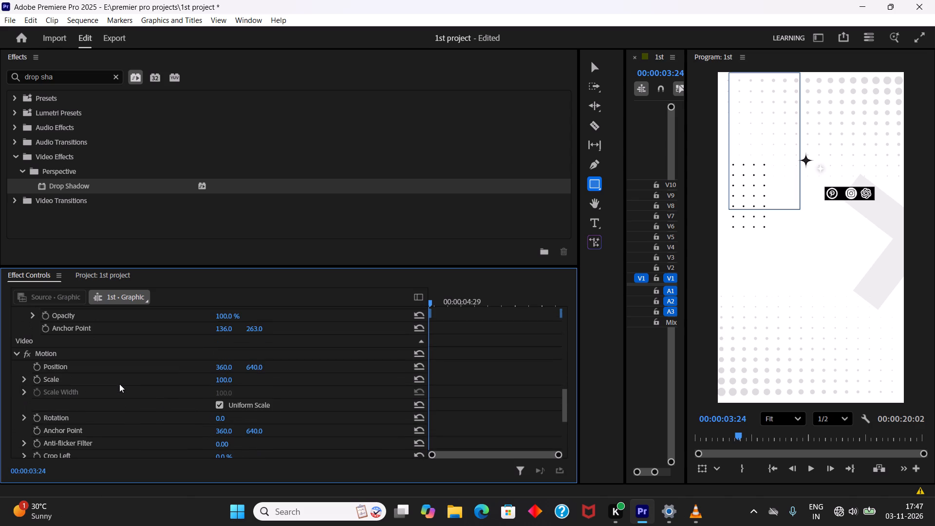
scroll(119, 384, down, 17)
scroll(119, 384, up, 2)
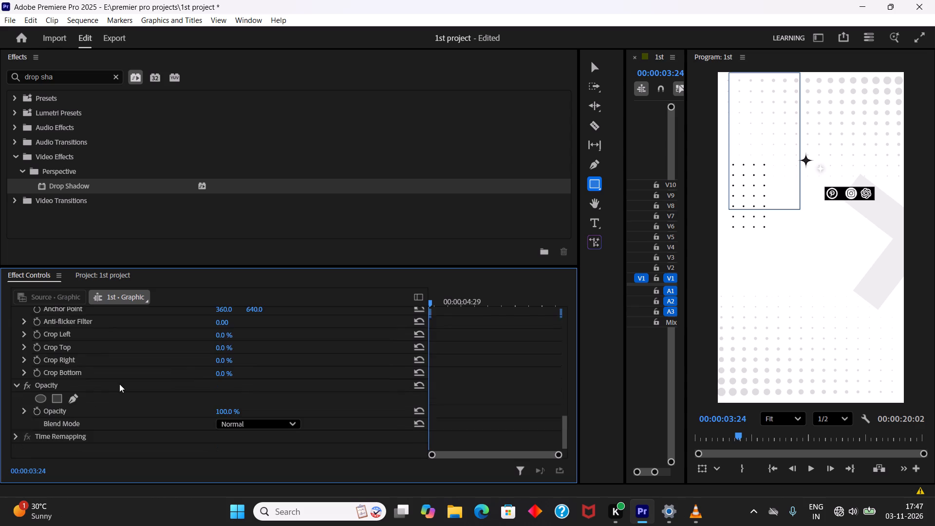
scroll(119, 384, up, 14)
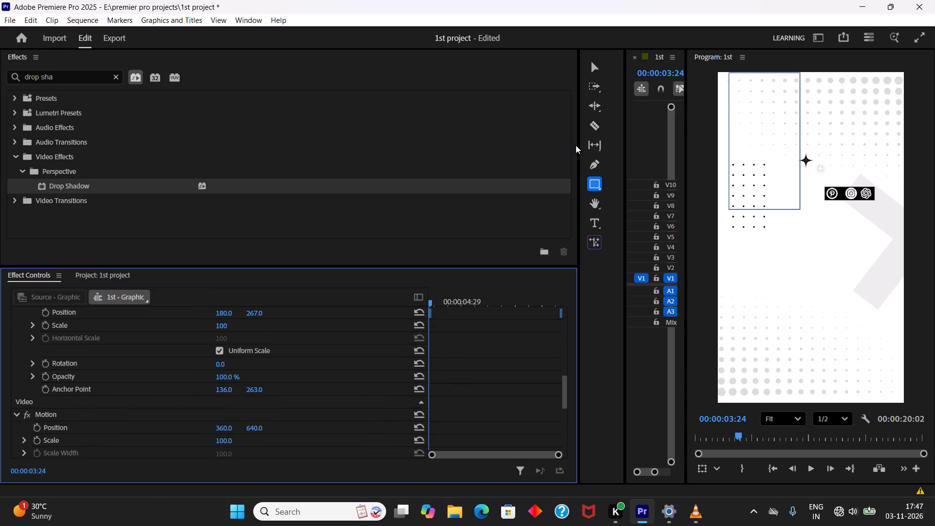
Narrow the effects area and the tool strip to give the timeline back its width.
drag(578, 144, 270, 165)
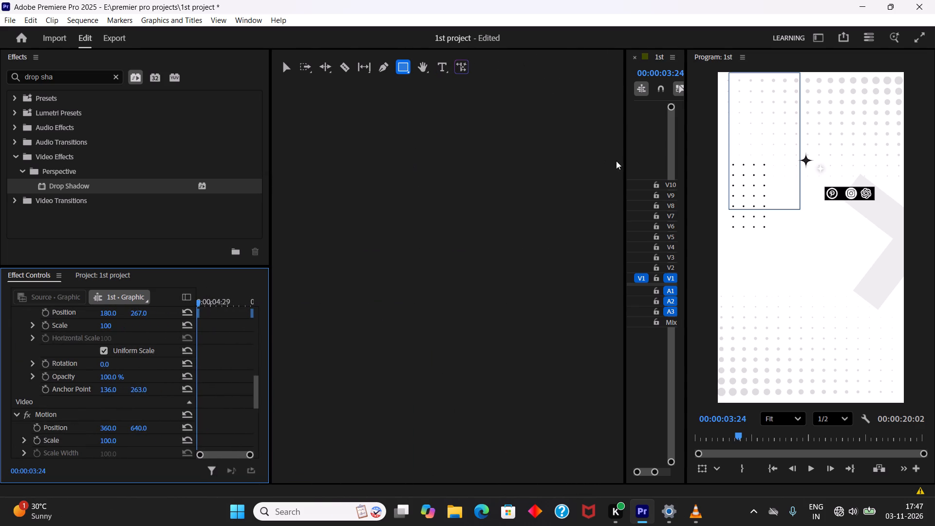
drag(623, 155, 345, 176)
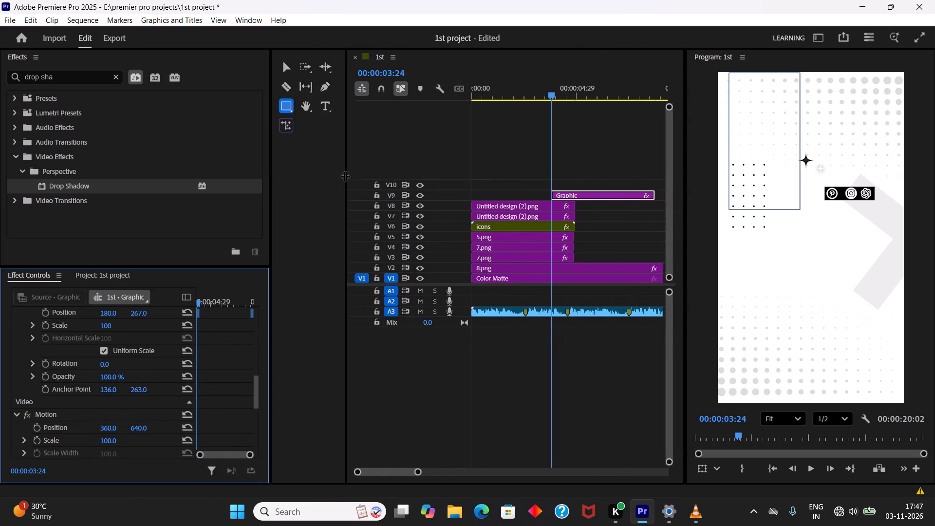
drag(345, 176, 291, 186)
Examine the V9 graphic clip's vector motion, Shape 01 appearance, transform and scale settings for ways to adjust the rectangle.
click(540, 194)
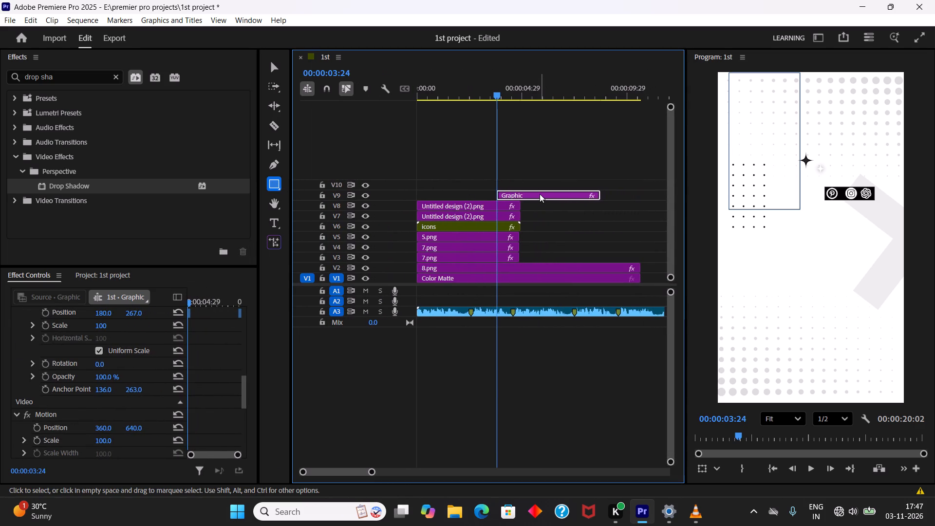
scroll(47, 366, down, 3)
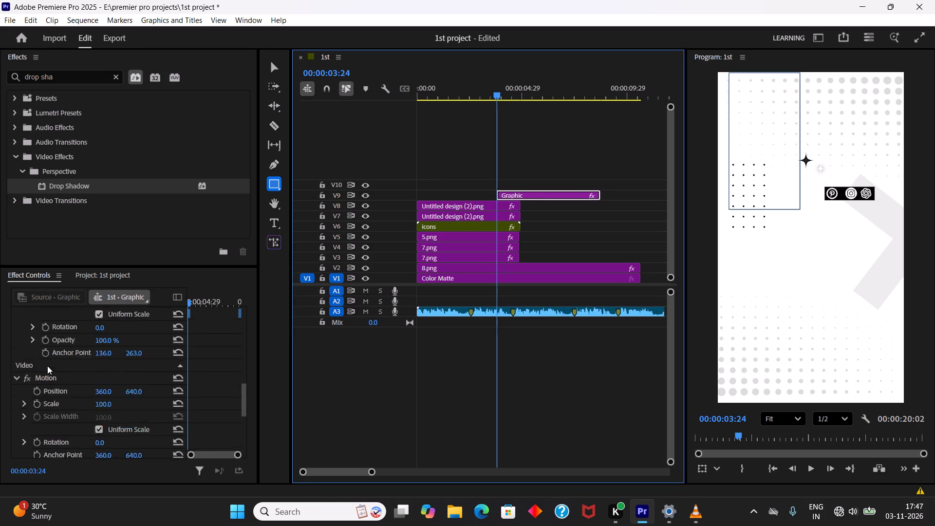
scroll(47, 366, down, 18)
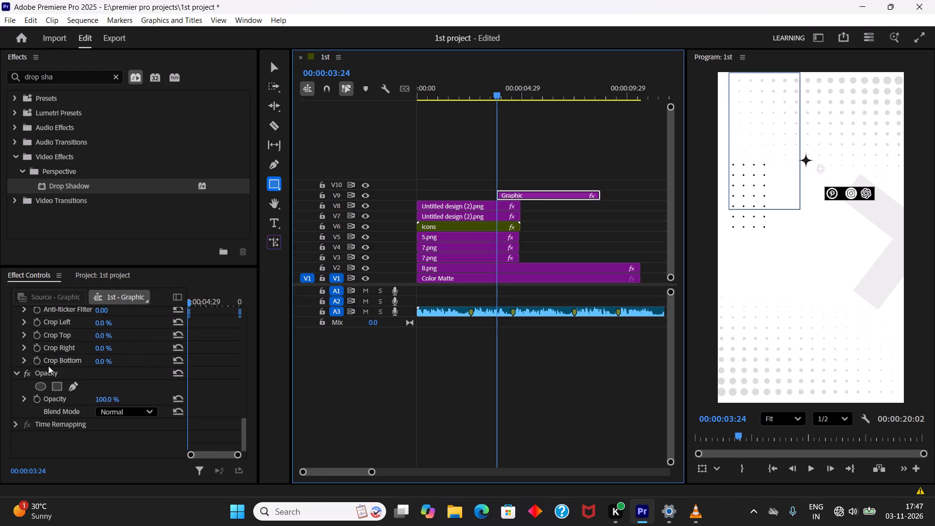
scroll(48, 366, up, 20)
scroll(48, 366, up, 8)
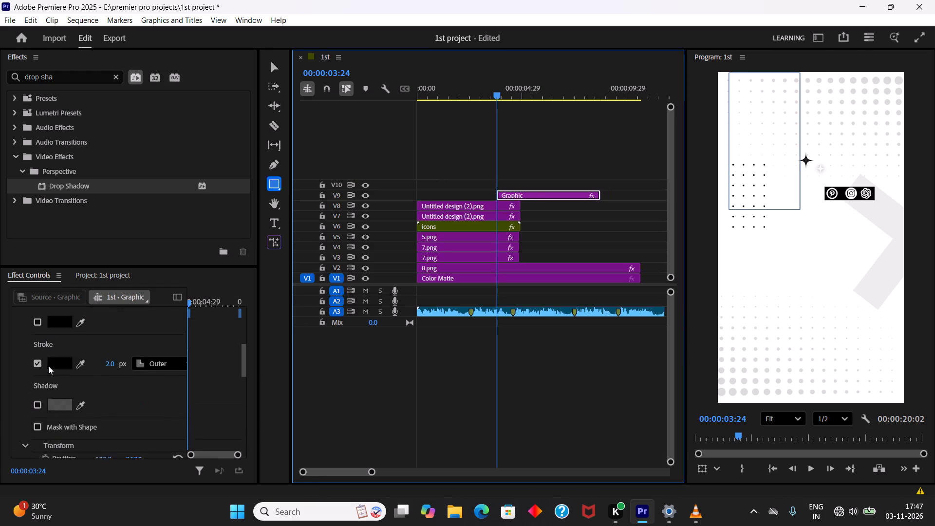
scroll(48, 366, up, 14)
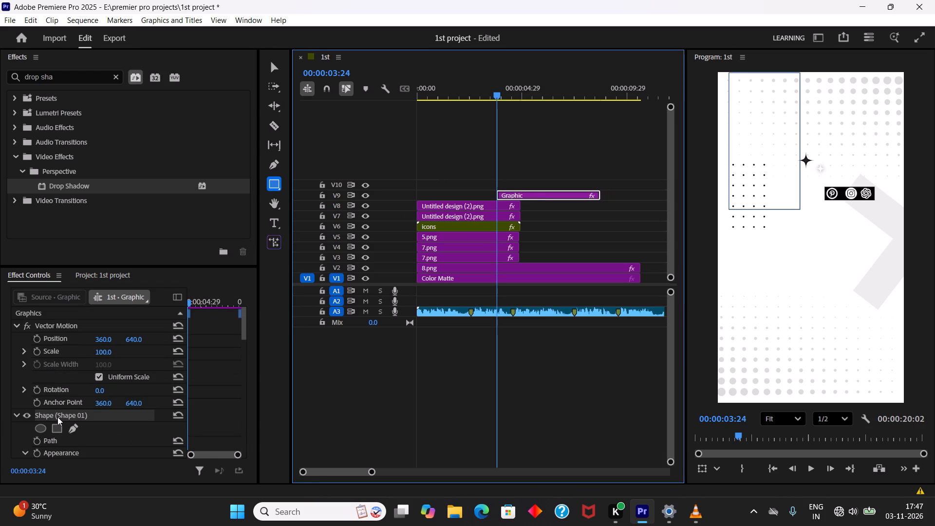
click(57, 417)
scroll(51, 382, up, 4)
scroll(51, 382, down, 1)
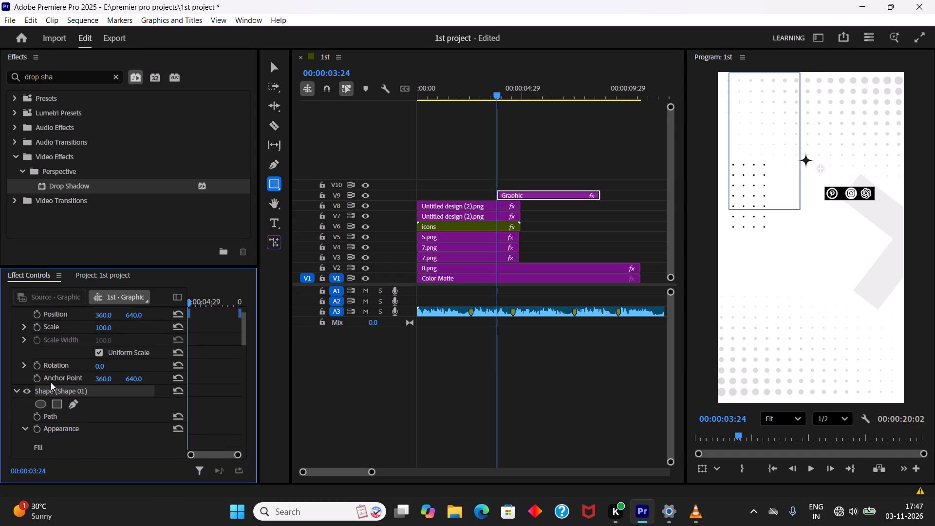
scroll(51, 382, down, 13)
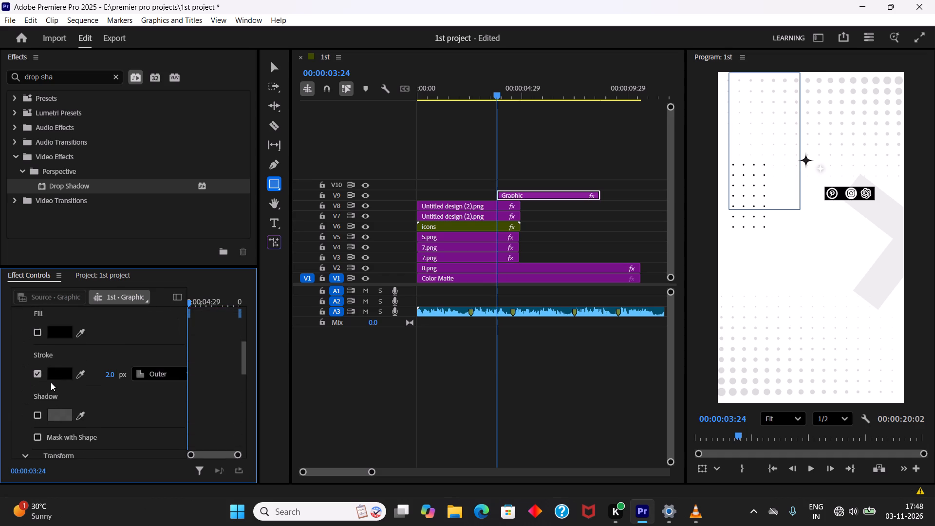
scroll(51, 382, down, 6)
click(25, 375)
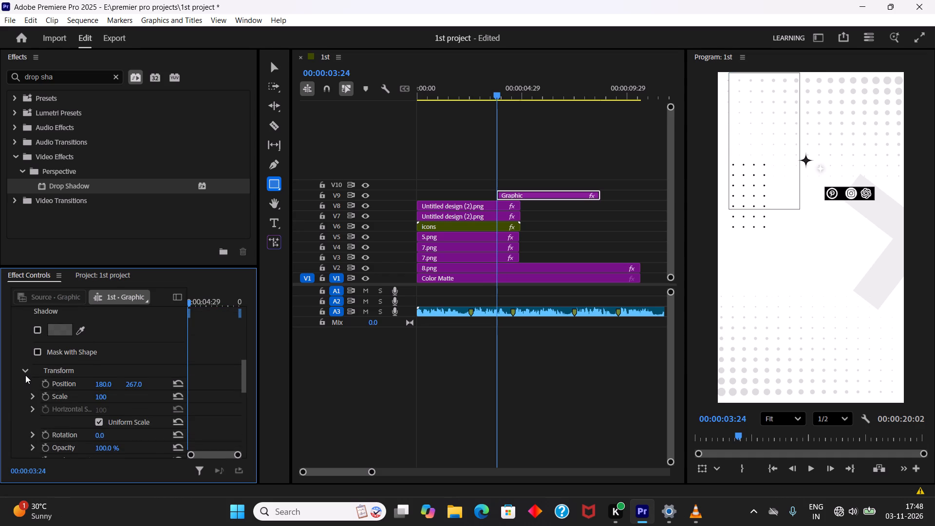
click(25, 375)
click(25, 374)
click(24, 371)
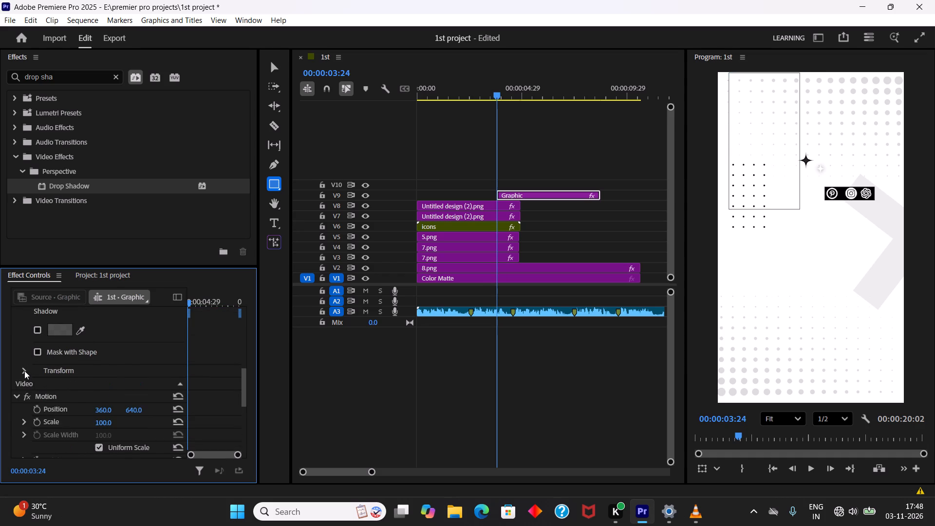
scroll(24, 371, down, 5)
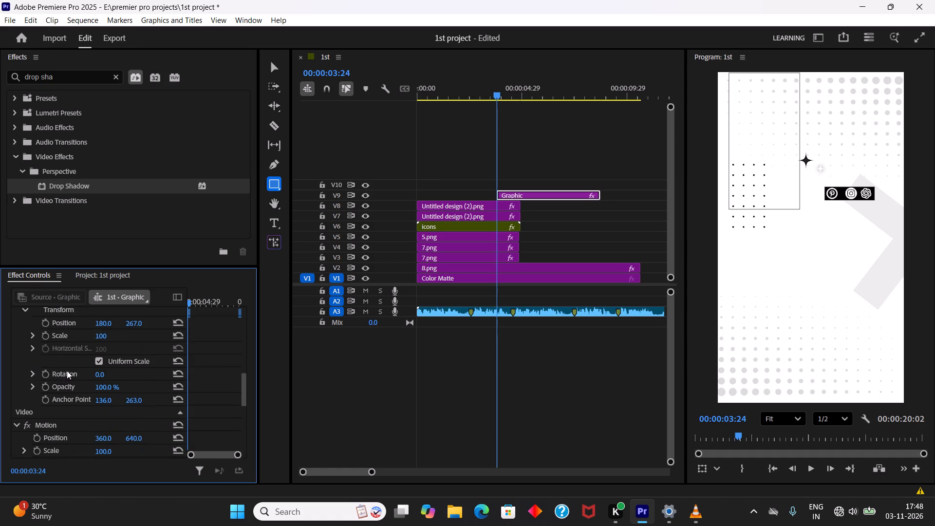
scroll(66, 370, up, 2)
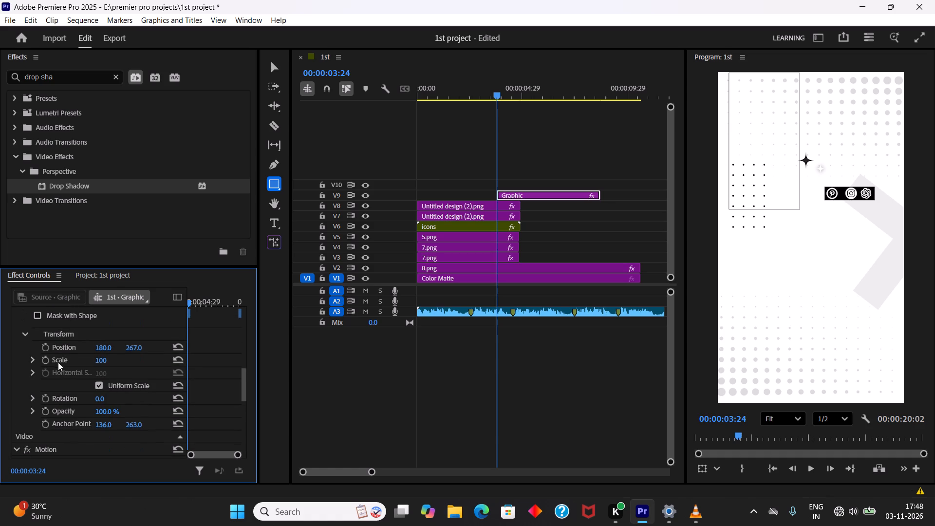
click(33, 359)
click(33, 359)
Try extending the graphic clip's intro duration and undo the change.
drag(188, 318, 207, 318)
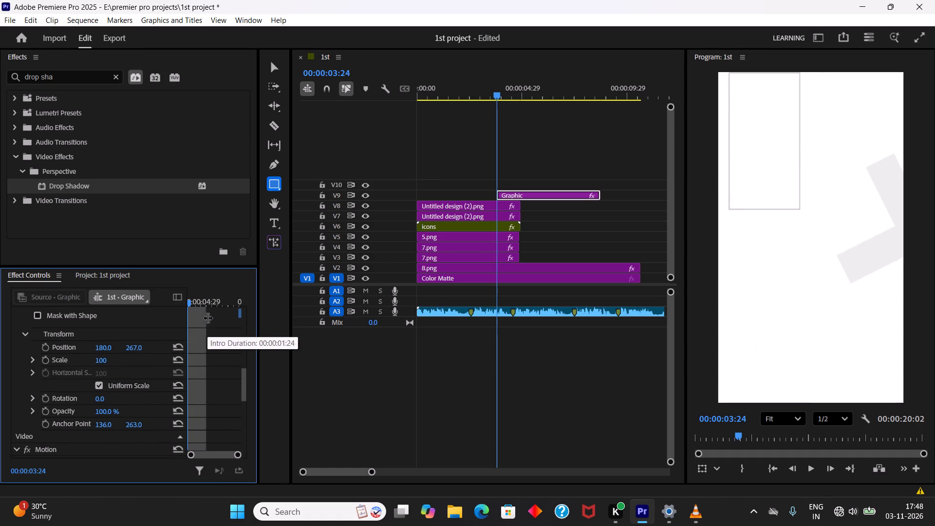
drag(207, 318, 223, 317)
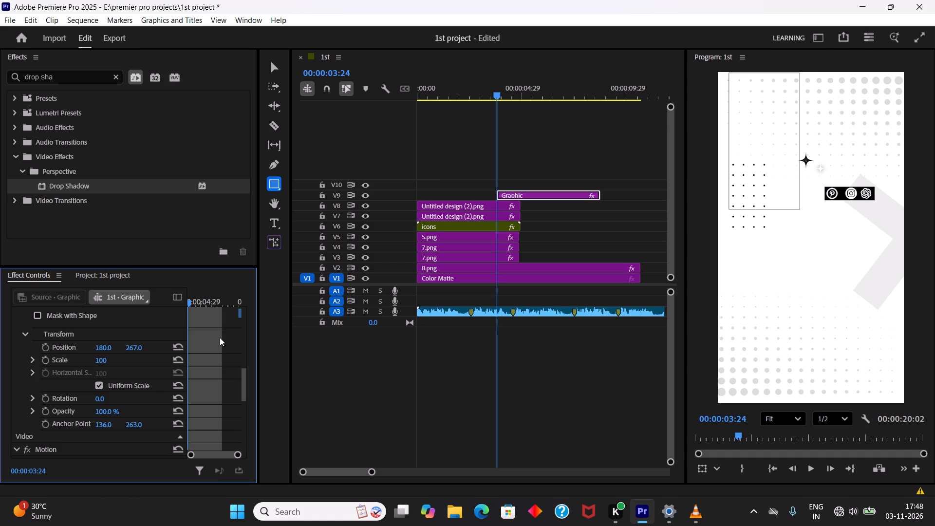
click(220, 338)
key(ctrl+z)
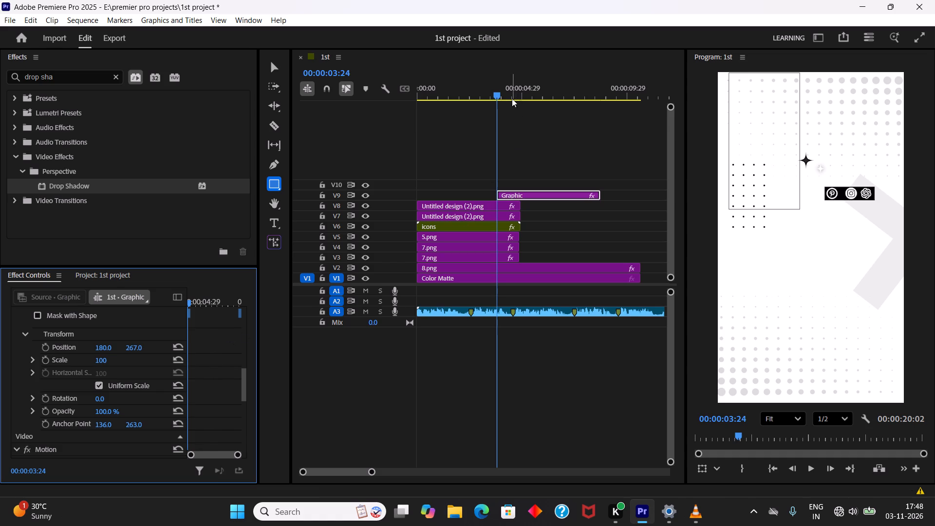
Move the playhead to 00:00:05:18 and examine the V9 graphic clip's Shape 01 appearance and vector motion settings.
drag(512, 98, 536, 105)
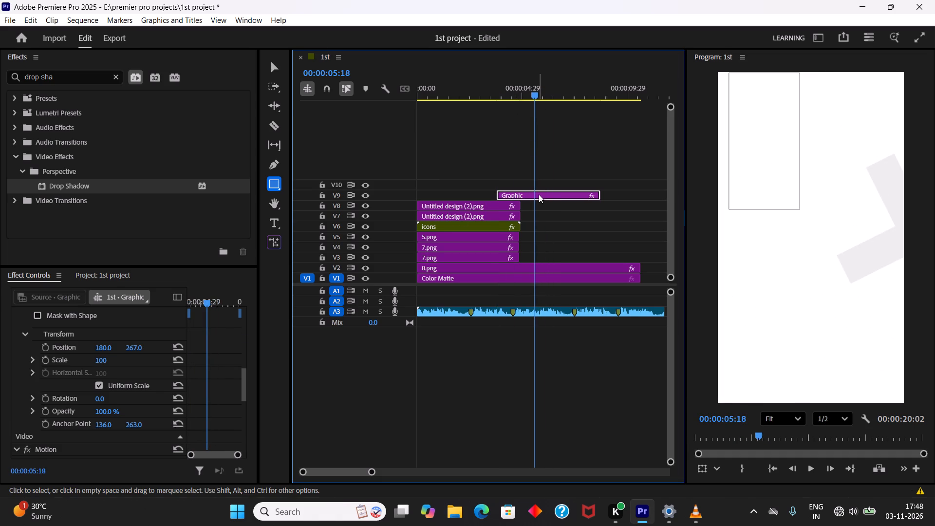
click(539, 194)
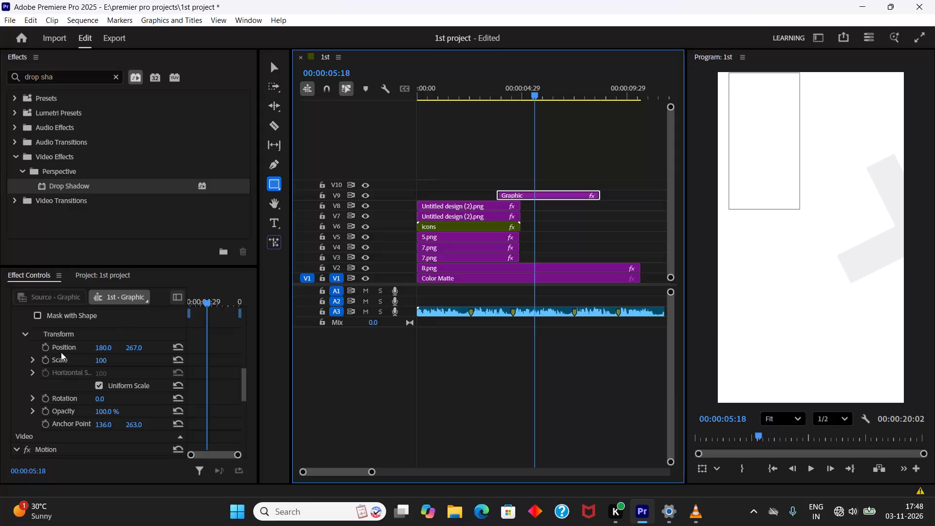
scroll(61, 352, up, 14)
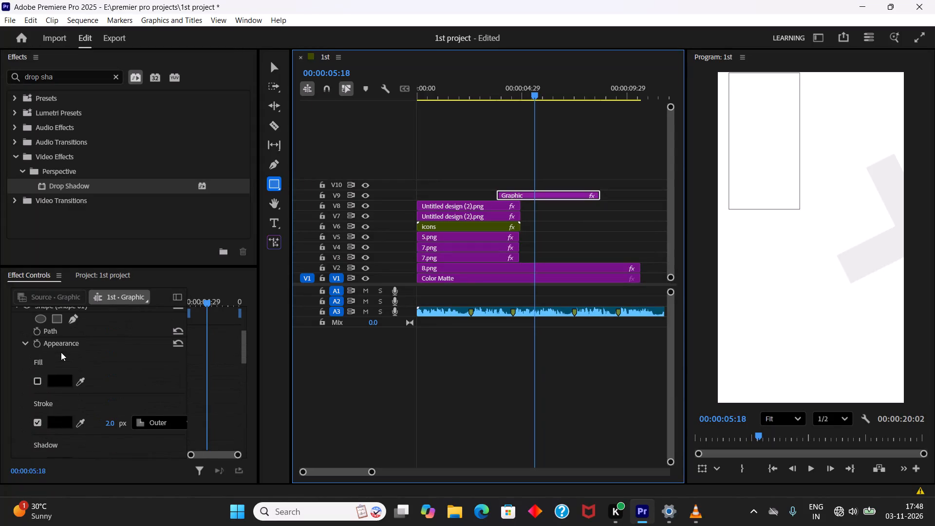
scroll(129, 374, up, 6)
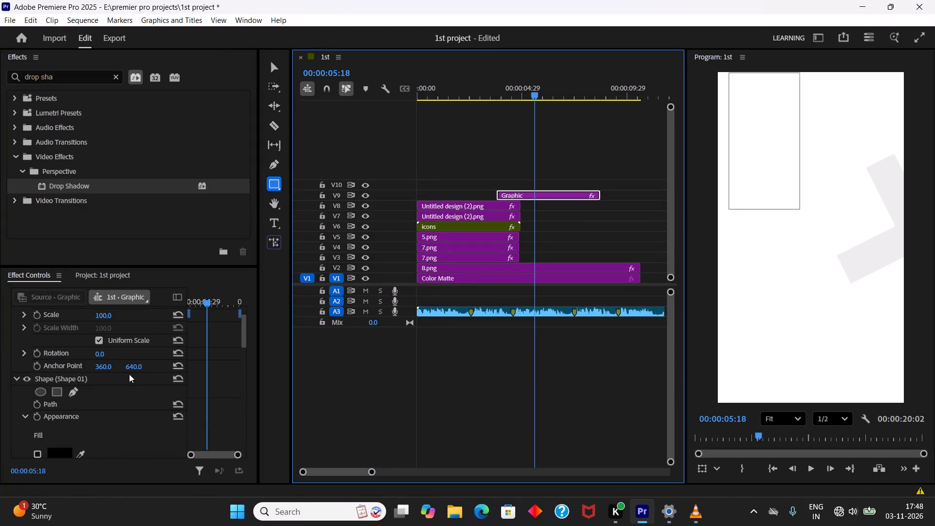
scroll(124, 374, up, 4)
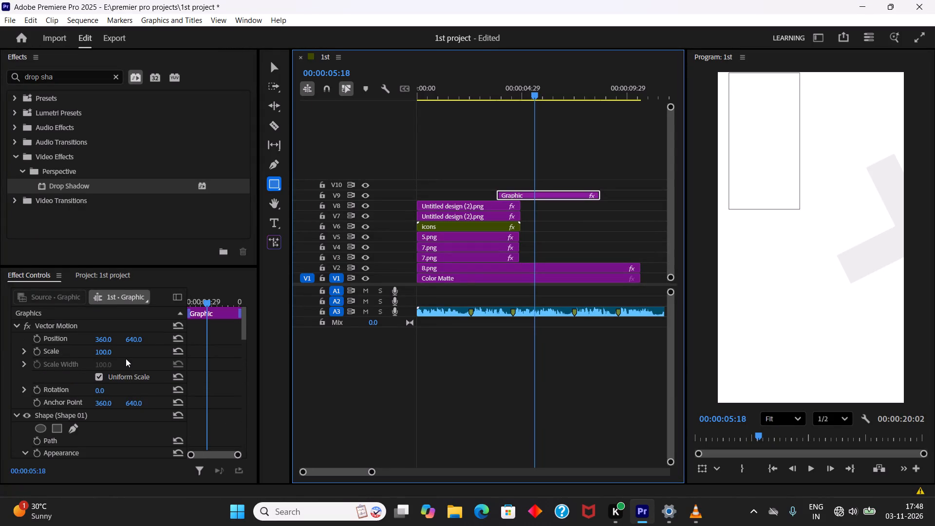
scroll(126, 358, up, 6)
Examine the V9 graphic clip's stroke, shadow, transform, motion, crop, opacity and time remapping settings.
scroll(126, 358, down, 13)
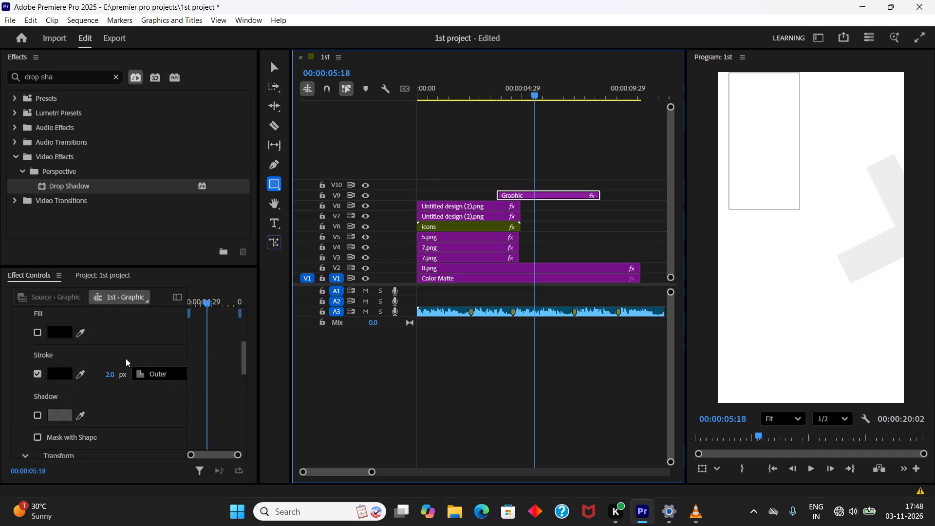
scroll(126, 358, down, 10)
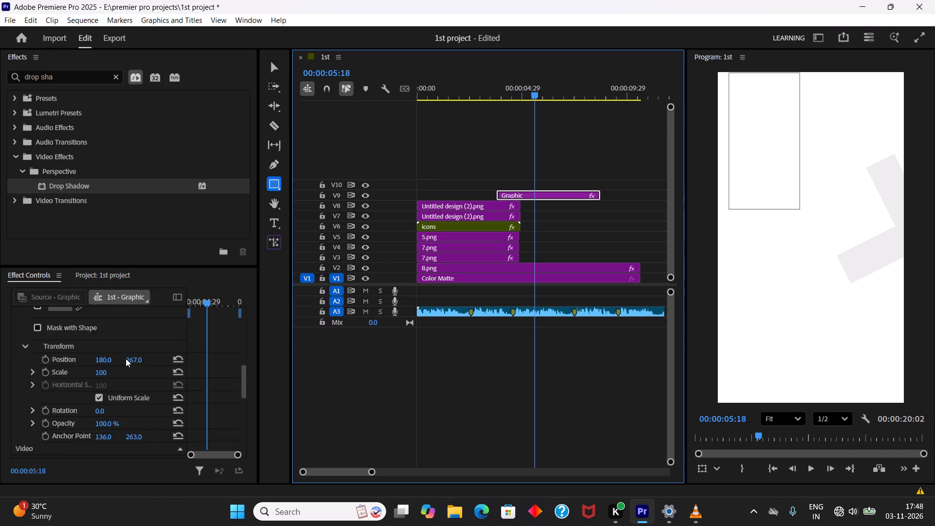
scroll(126, 358, down, 6)
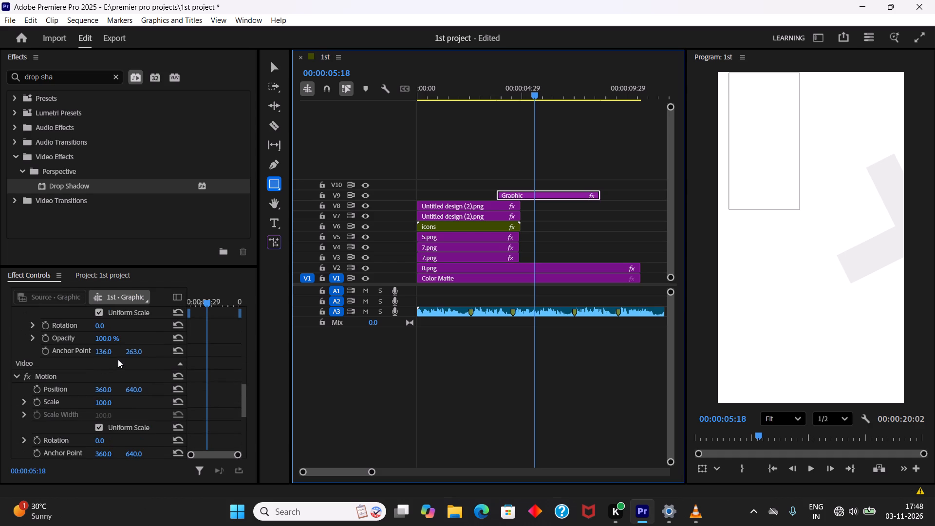
scroll(84, 356, down, 3)
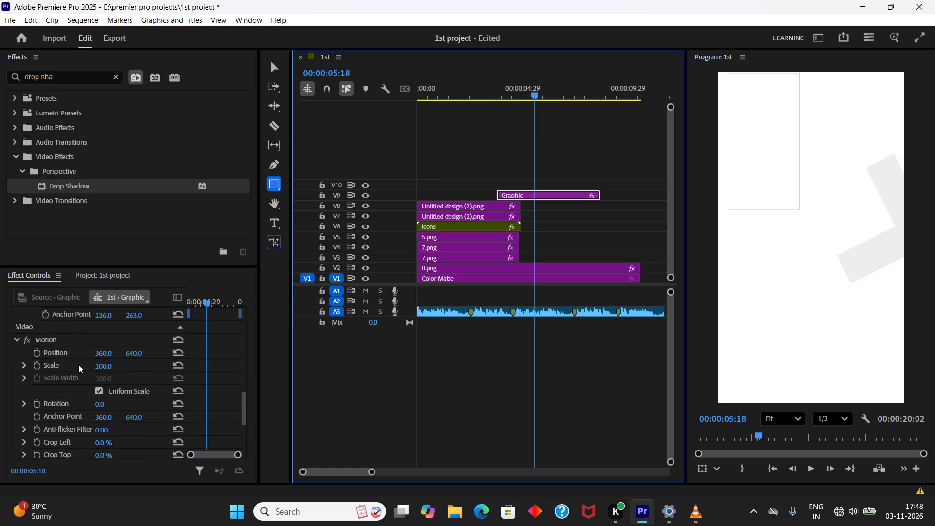
scroll(62, 374, down, 7)
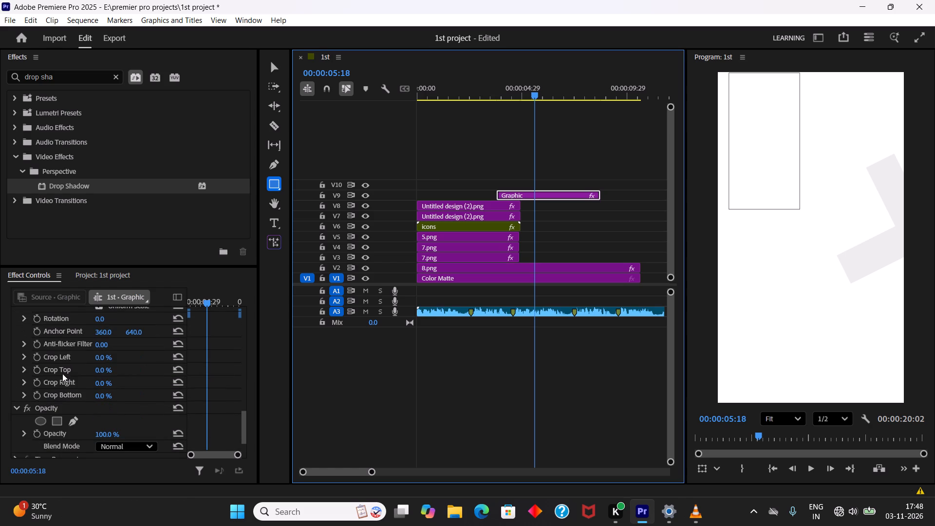
scroll(62, 374, down, 5)
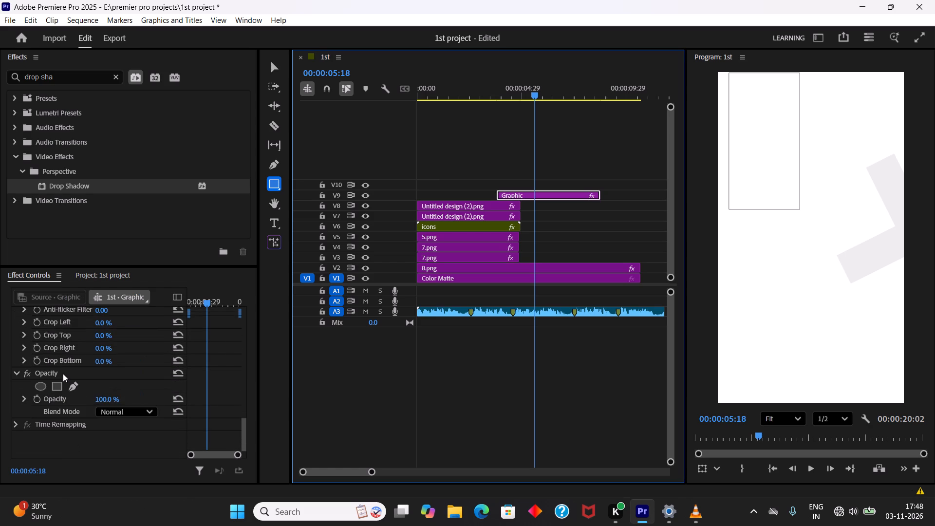
click(16, 422)
click(16, 422)
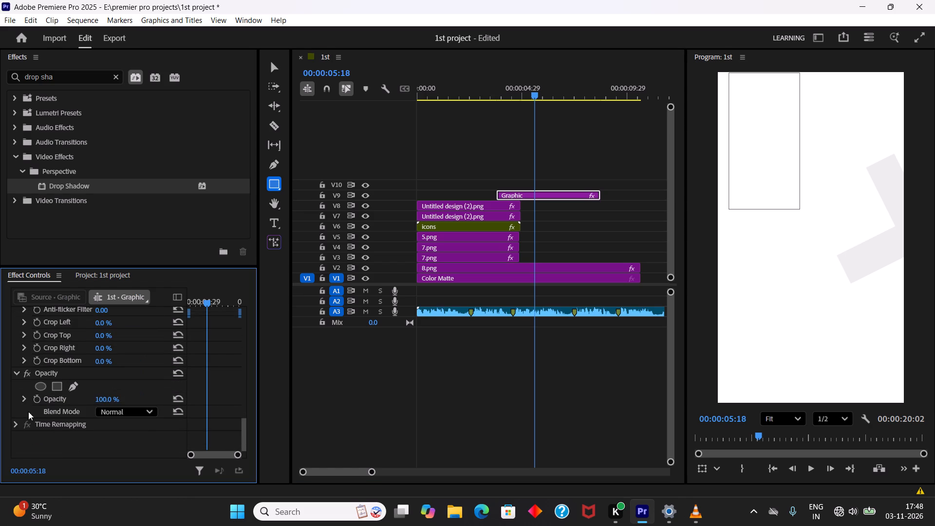
scroll(40, 403, up, 8)
drag(243, 402, 244, 307)
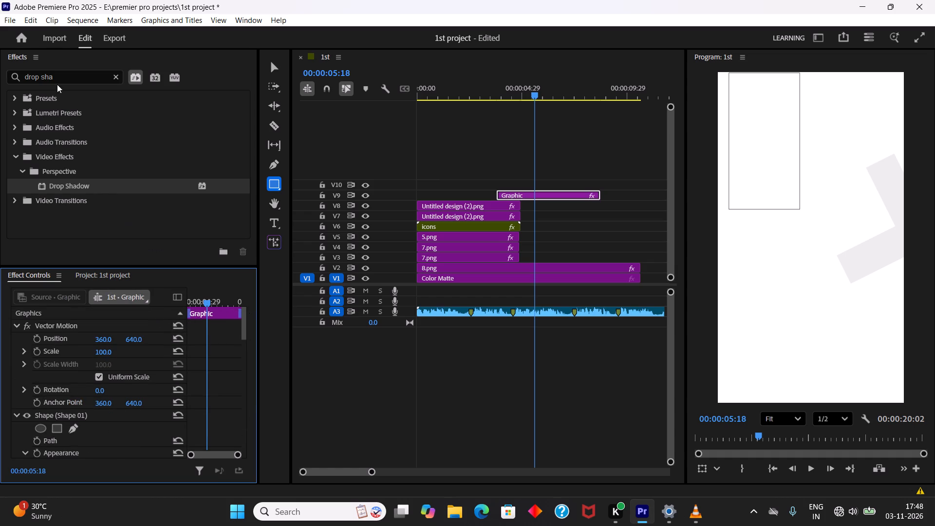
Search the effects for "trans" and look through the matching video effects and transitions.
drag(64, 79, 14, 76)
text(trans)
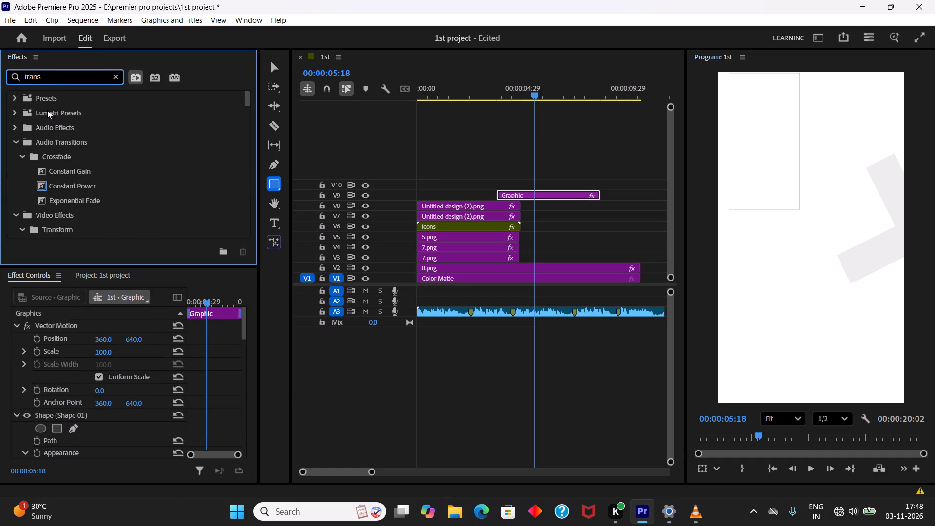
click(23, 230)
scroll(23, 230, down, 9)
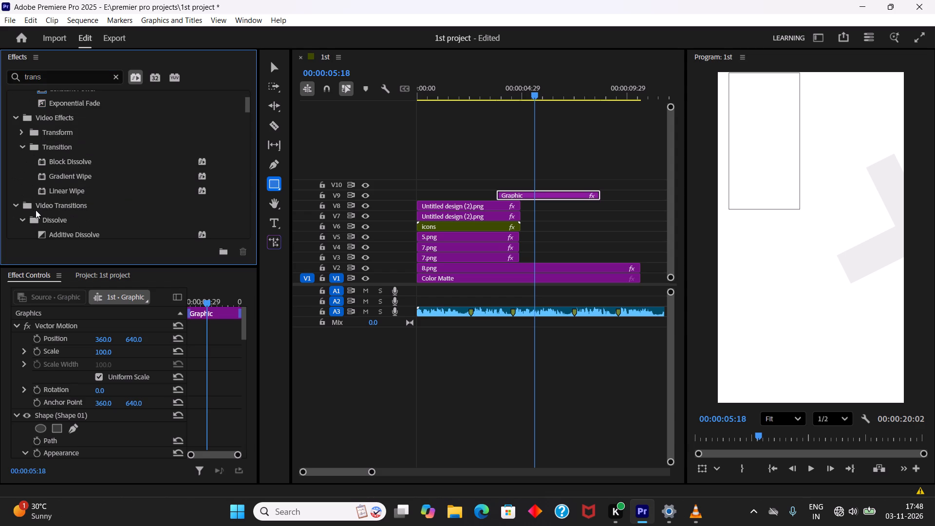
scroll(36, 210, down, 9)
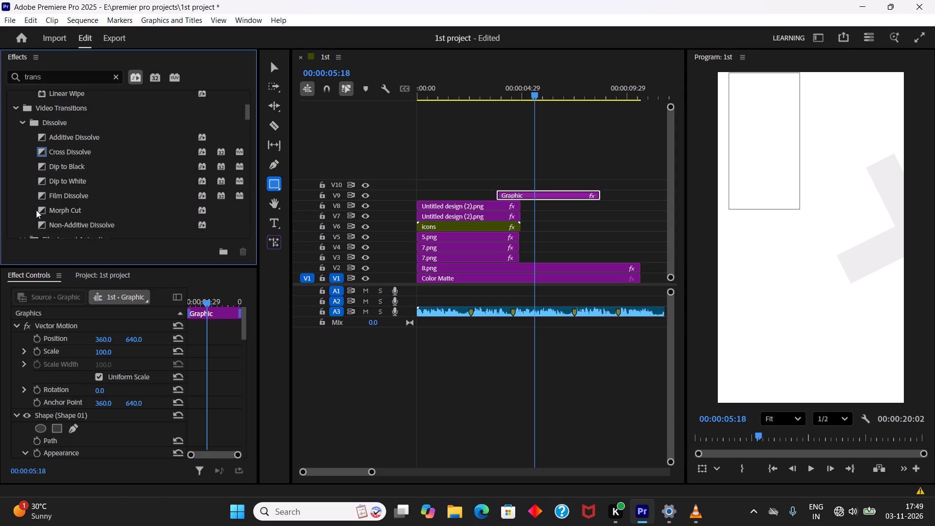
scroll(36, 210, down, 3)
scroll(36, 210, down, 20)
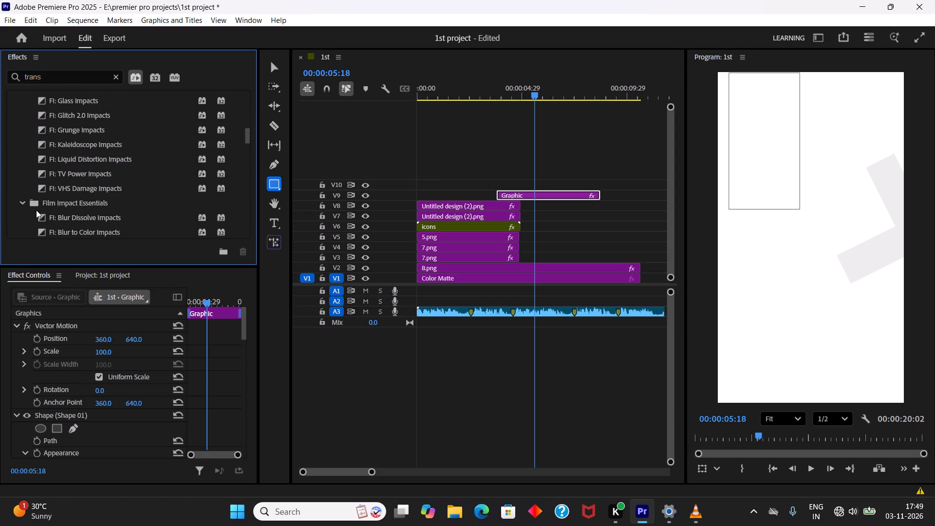
scroll(36, 210, down, 12)
scroll(36, 210, down, 20)
scroll(36, 210, down, 1)
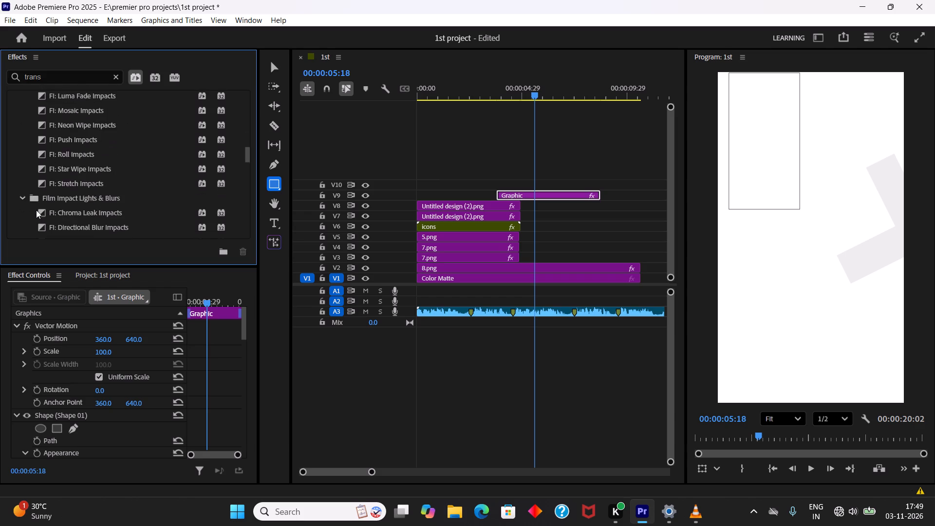
scroll(36, 210, down, 7)
Narrow the effects search to "transform" and apply the Transform video effect to the V9 graphic clip.
click(59, 83)
click(58, 76)
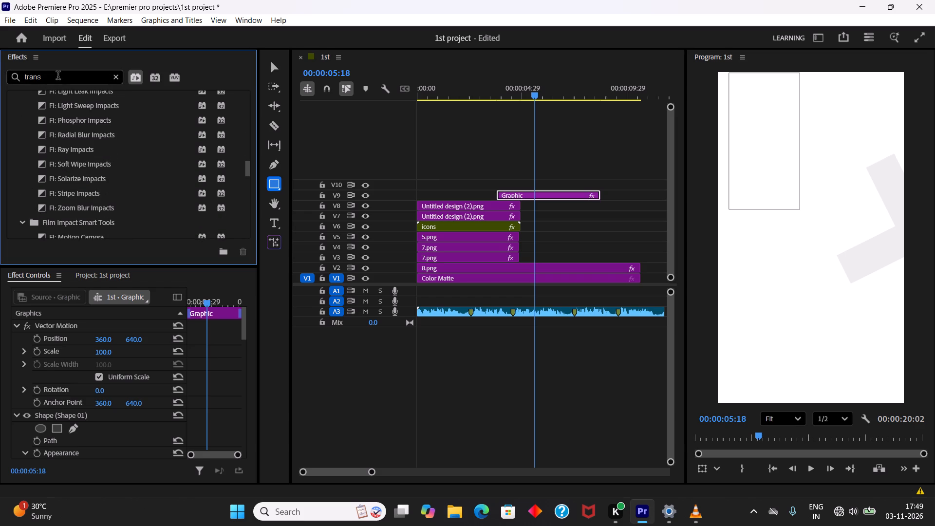
text(form)
key(Return)
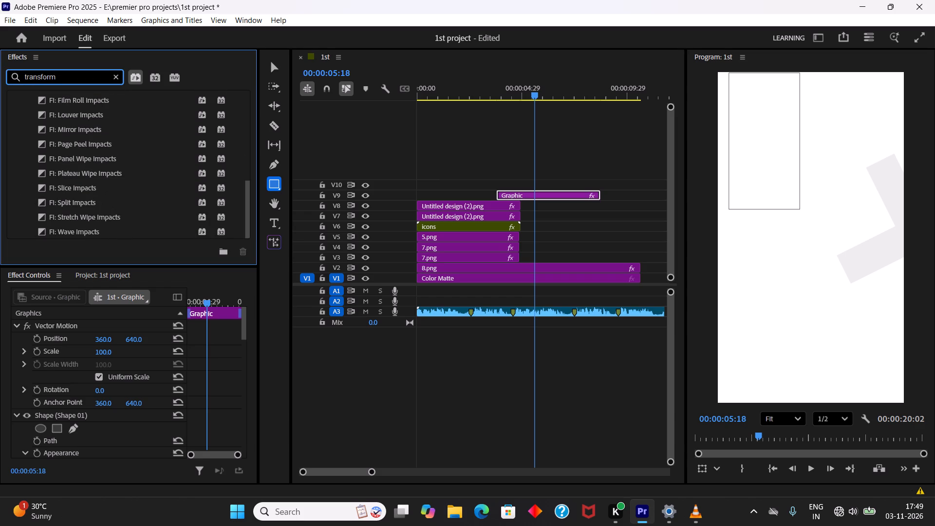
scroll(66, 163, up, 20)
scroll(66, 163, up, 4)
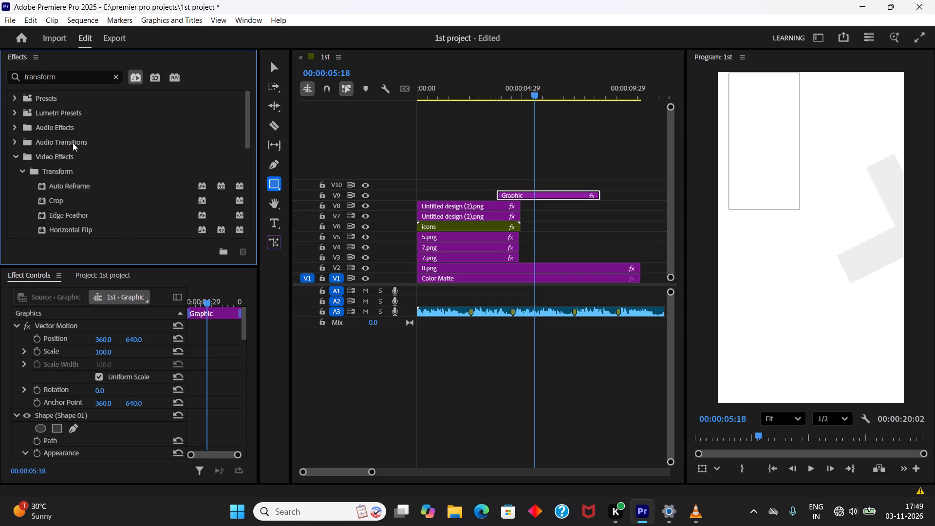
scroll(75, 142, down, 5)
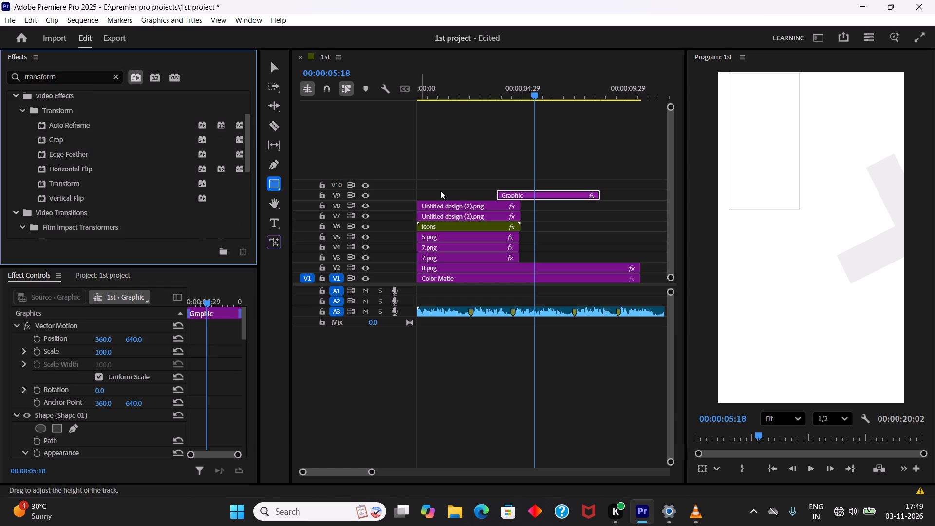
click(518, 193)
double_click(63, 183)
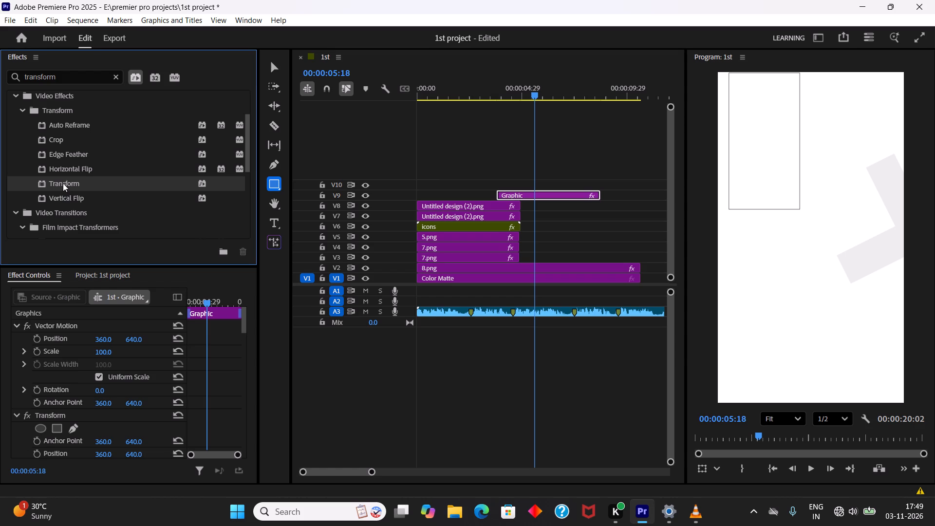
Examine the added Transform effect's anchor point, position, scale, skew, rotation, opacity and shutter angle settings.
scroll(49, 331, down, 7)
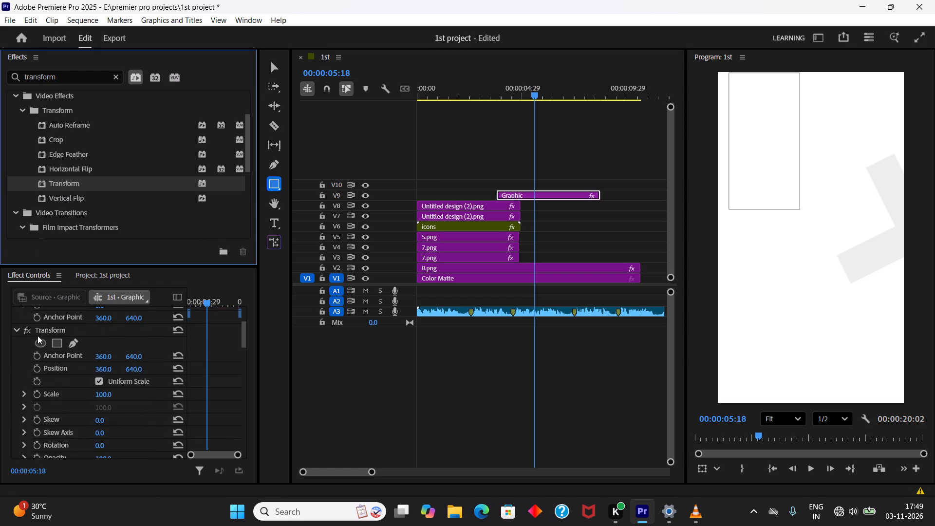
scroll(38, 336, down, 12)
scroll(56, 368, up, 4)
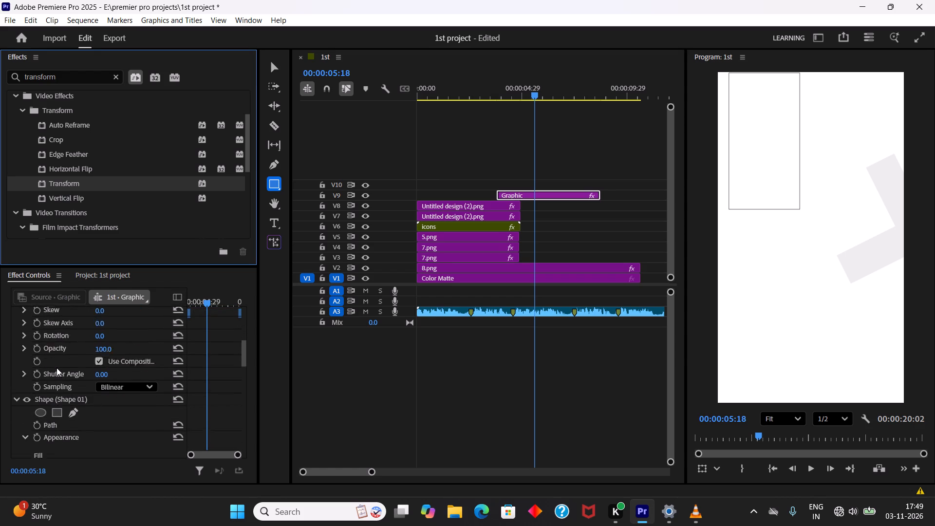
scroll(56, 368, up, 9)
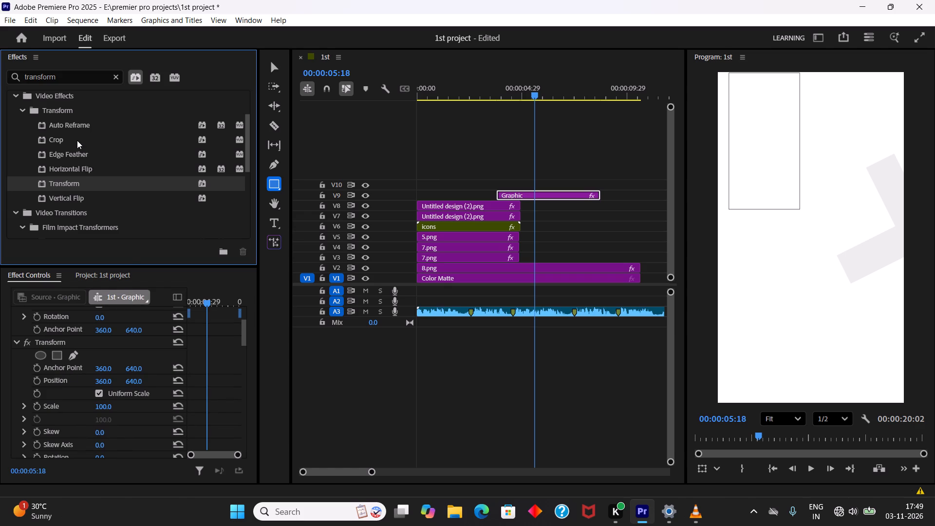
Compare the graphic clip's Transform effect settings with its Shape 01 transform, motion, crop and opacity settings.
scroll(58, 392, down, 5)
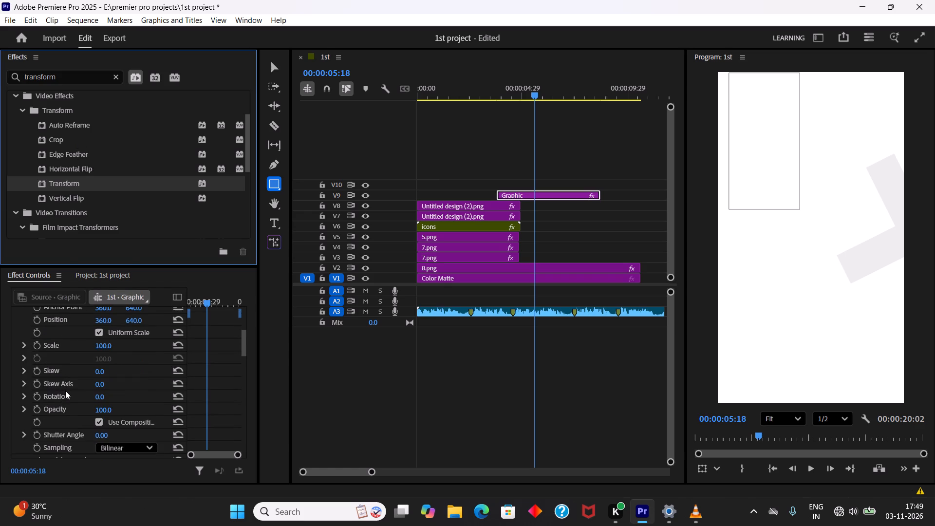
scroll(65, 391, down, 11)
scroll(65, 391, down, 10)
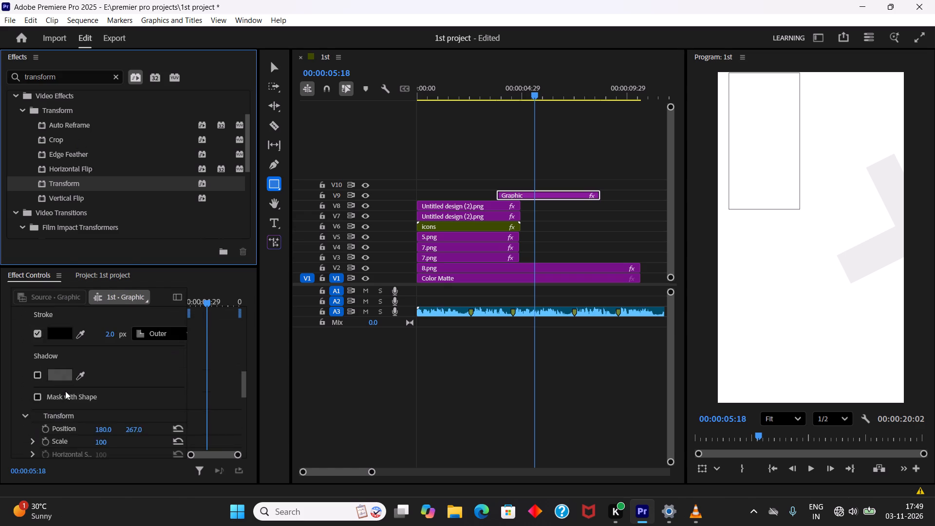
scroll(65, 391, down, 20)
scroll(65, 391, down, 9)
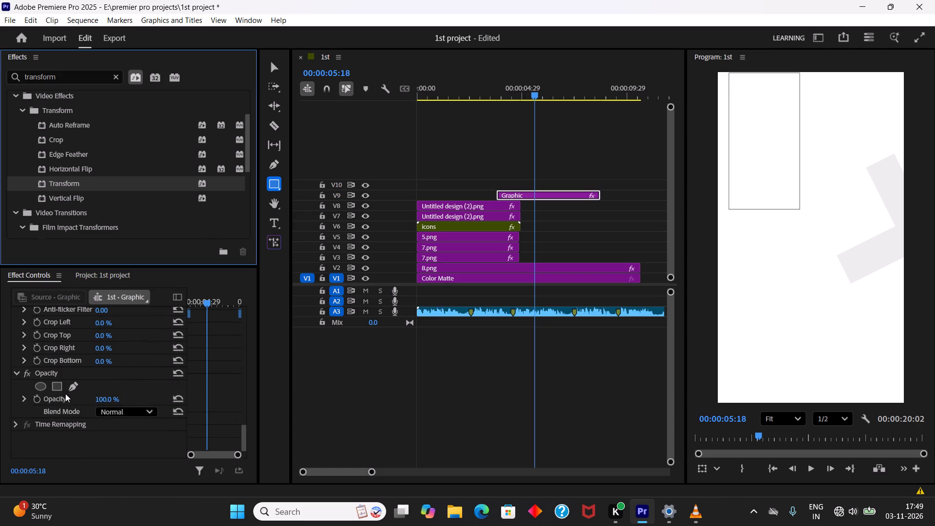
scroll(63, 409, up, 8)
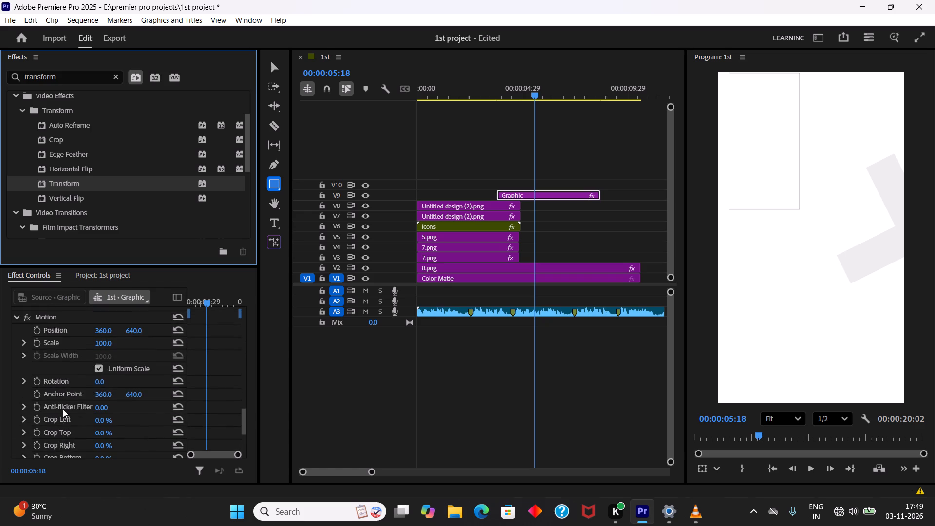
scroll(63, 409, up, 5)
scroll(63, 409, down, 2)
scroll(63, 409, up, 5)
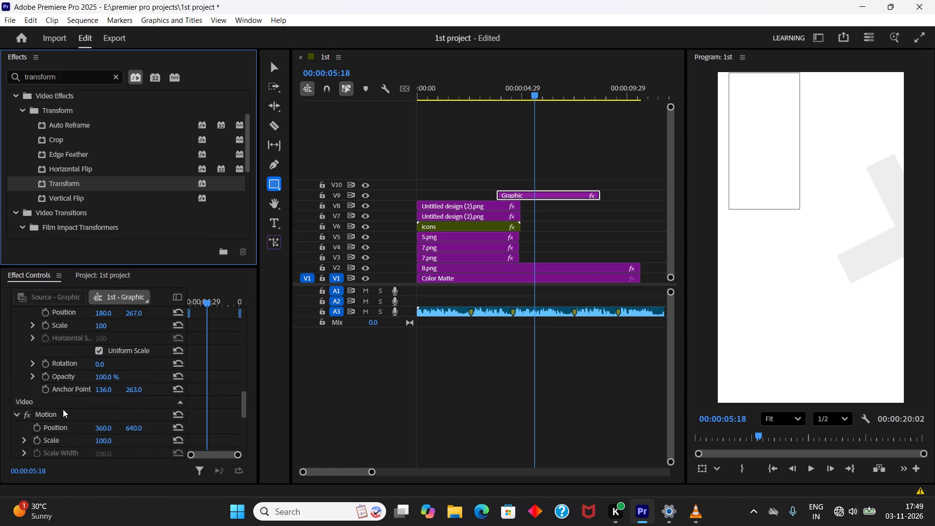
scroll(63, 409, up, 5)
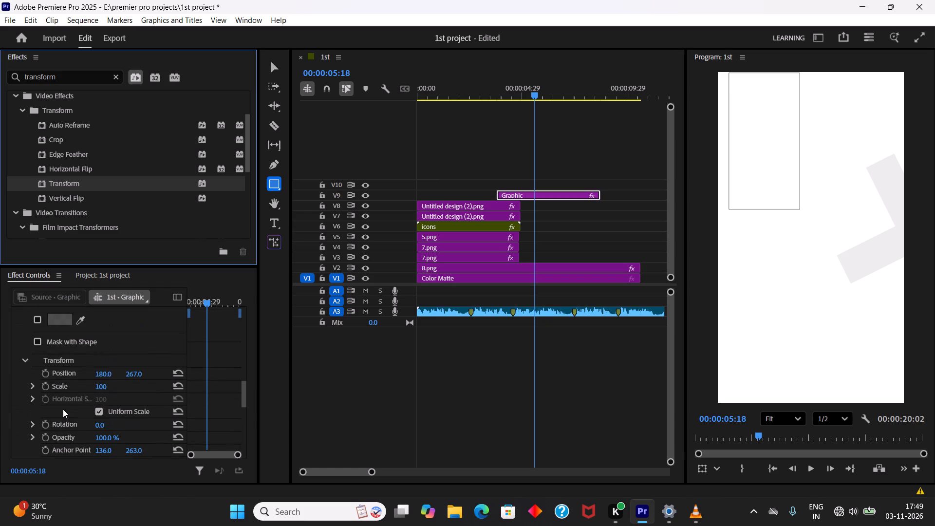
scroll(51, 365, down, 5)
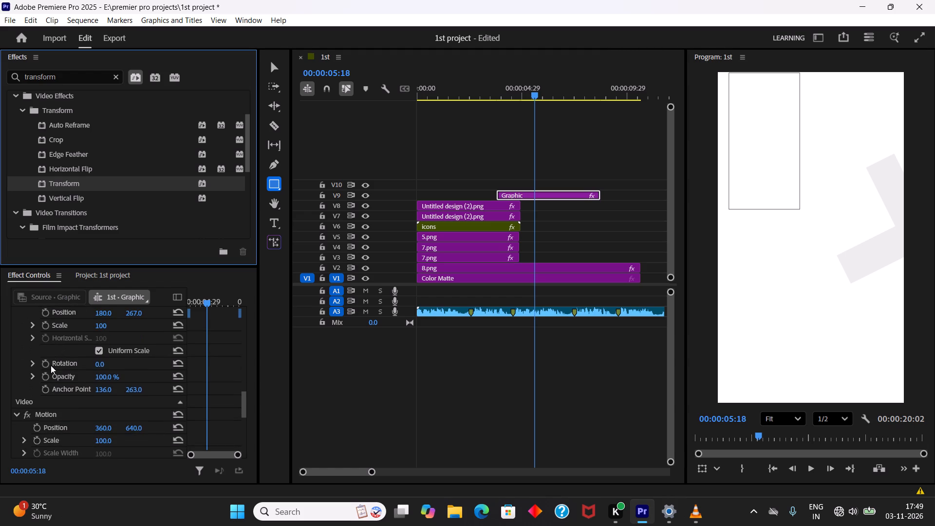
scroll(51, 365, down, 9)
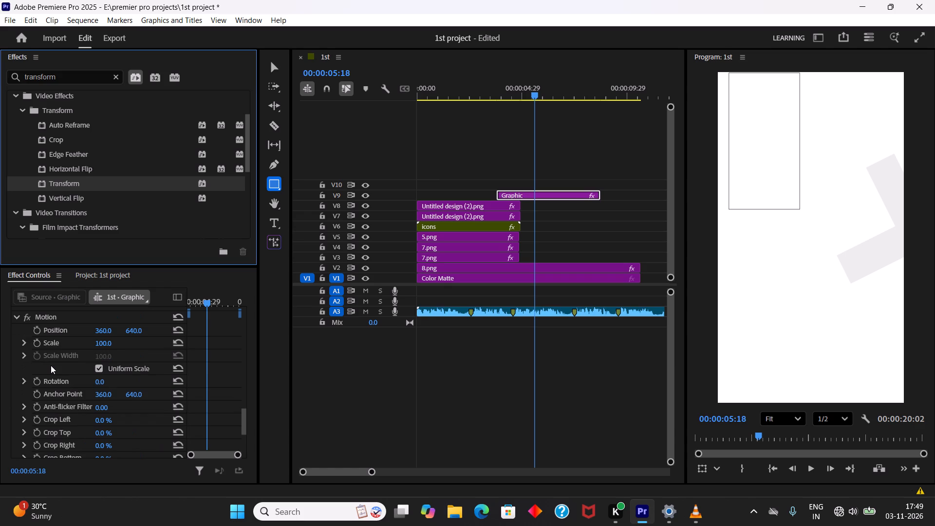
Review the V9 graphic clip's effect settings, from Vector Motion and Transform through Shape 01 to Motion.
scroll(91, 305, up, 19)
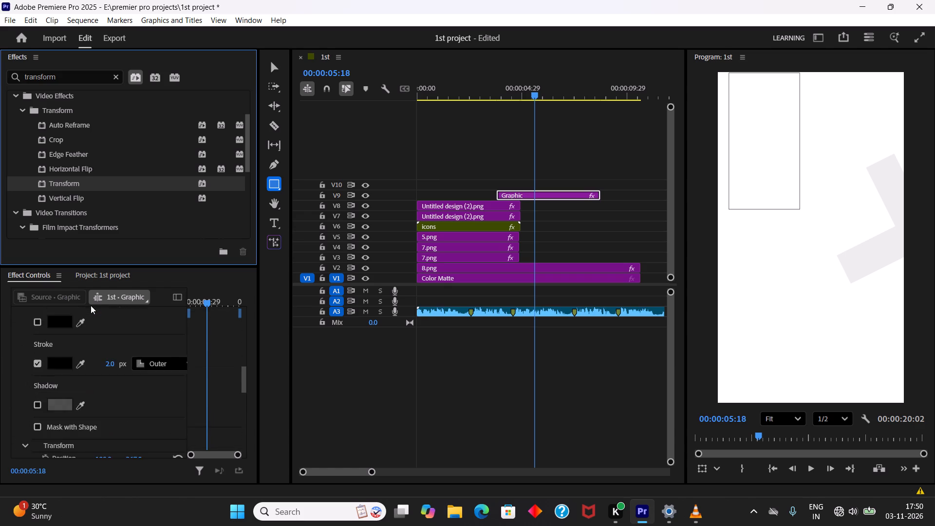
scroll(91, 305, up, 20)
scroll(91, 305, up, 20)
scroll(91, 305, up, 4)
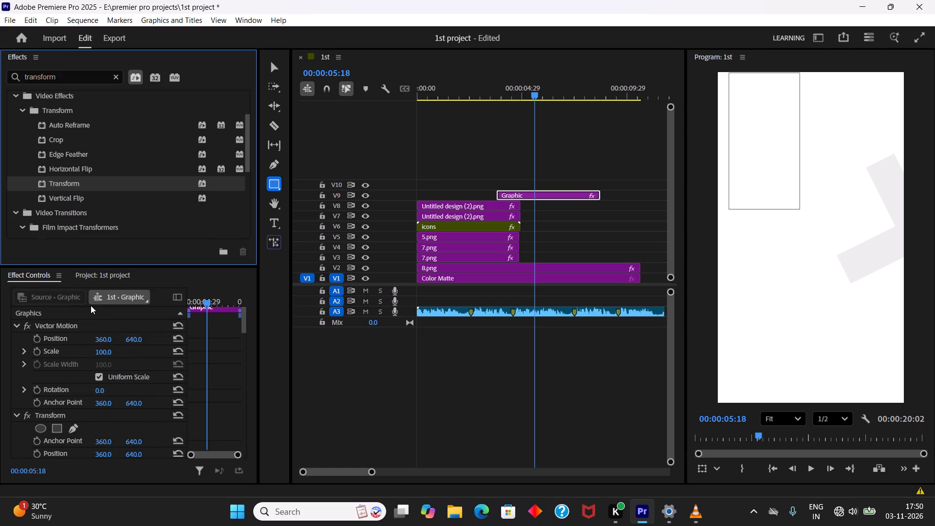
click(55, 310)
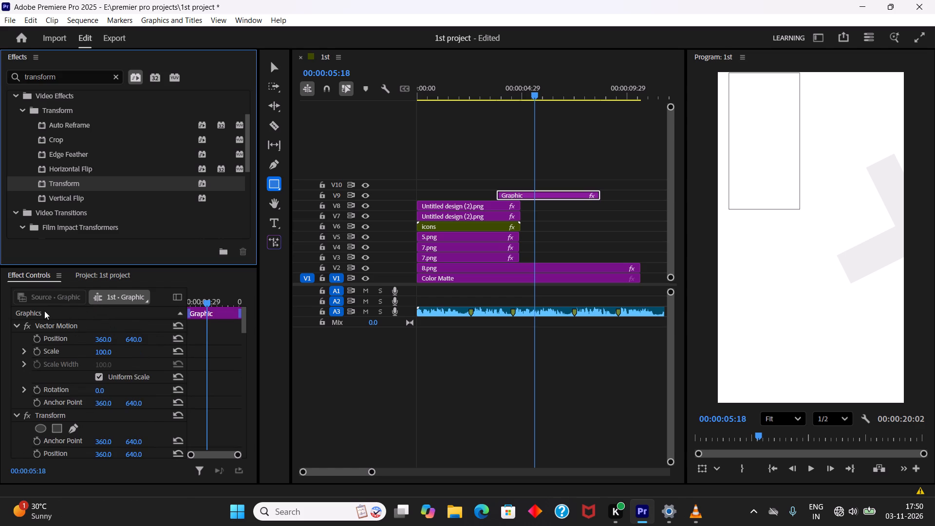
click(110, 276)
click(38, 276)
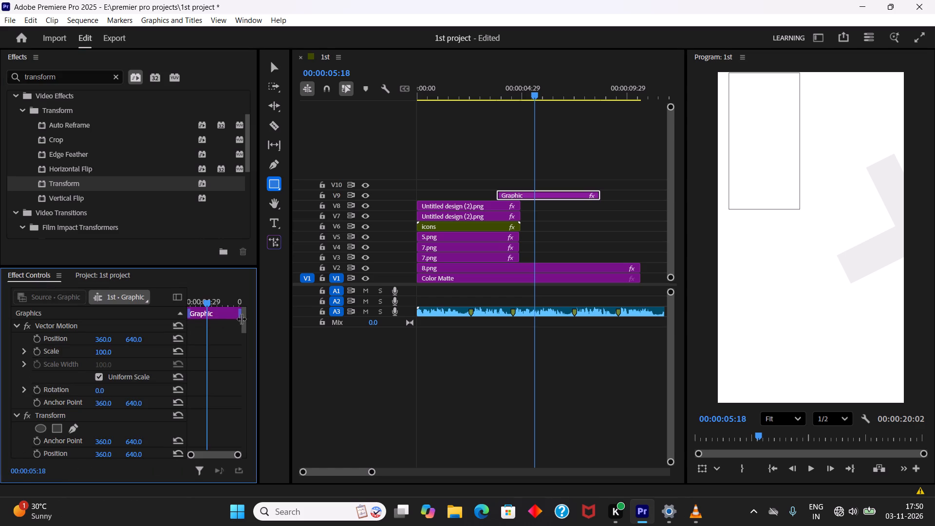
drag(243, 323, 246, 357)
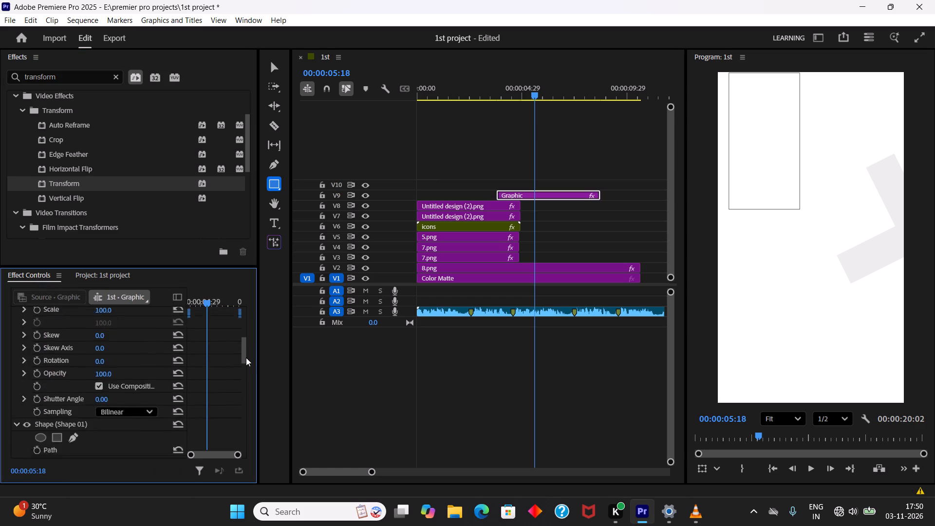
drag(246, 357, 247, 407)
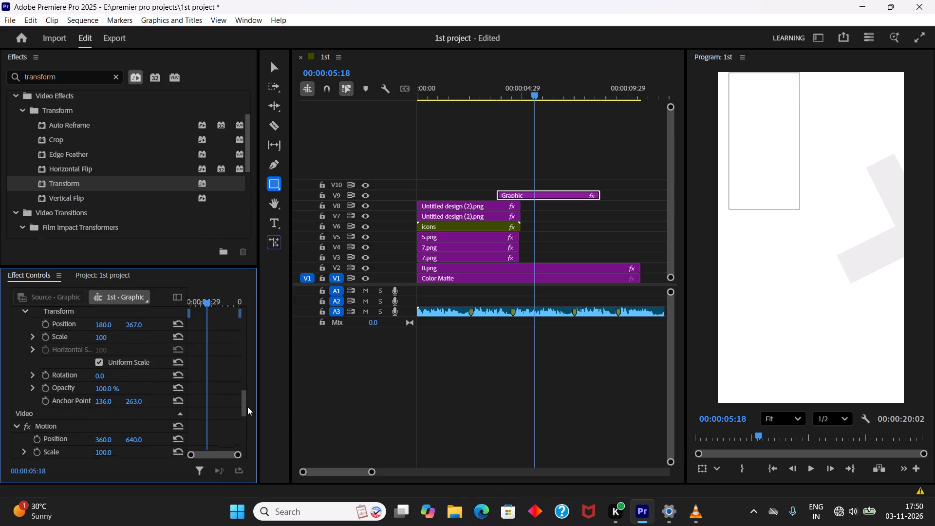
drag(247, 407, 252, 452)
scroll(36, 359, up, 9)
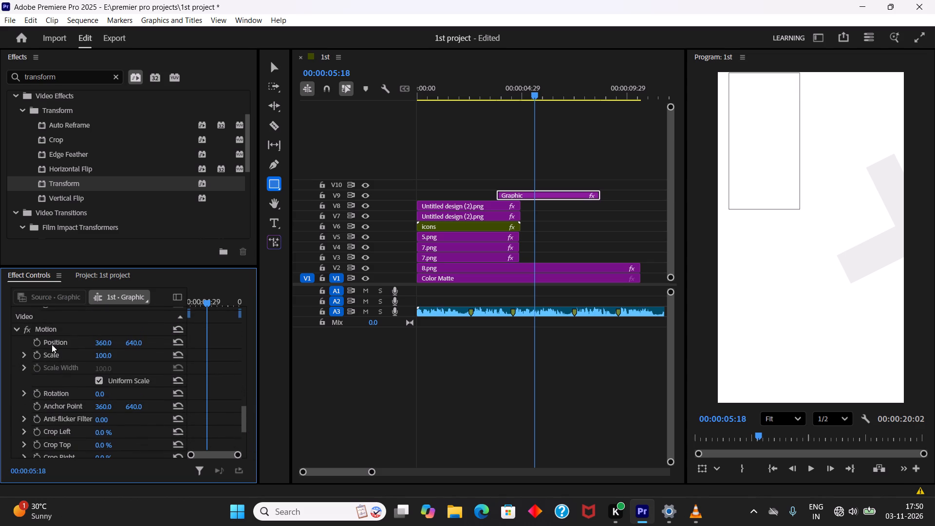
scroll(58, 371, up, 5)
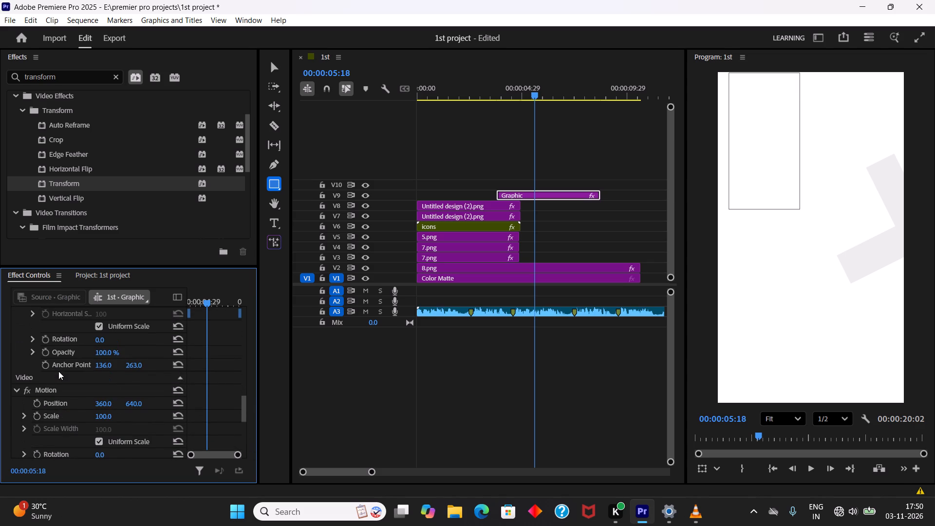
Save the project.
key(ctrl+s)
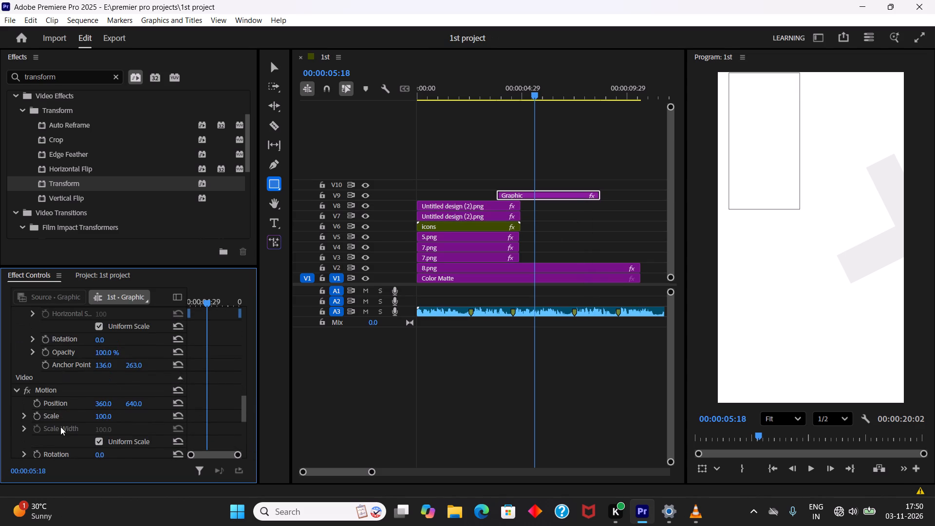
Examine the graphic clip's Shape 01 transform, fill and stroke settings and the Transform effect's sampling options.
scroll(161, 366, up, 4)
scroll(98, 368, up, 4)
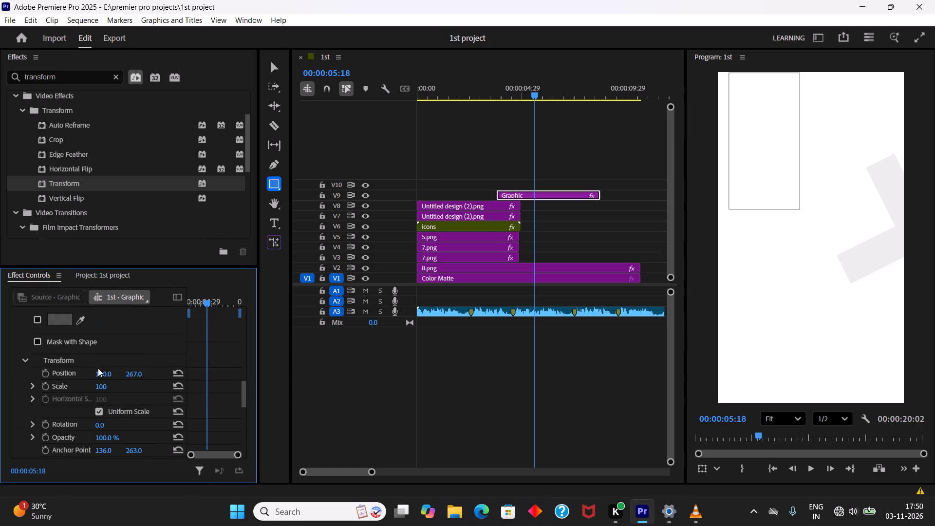
scroll(98, 368, up, 12)
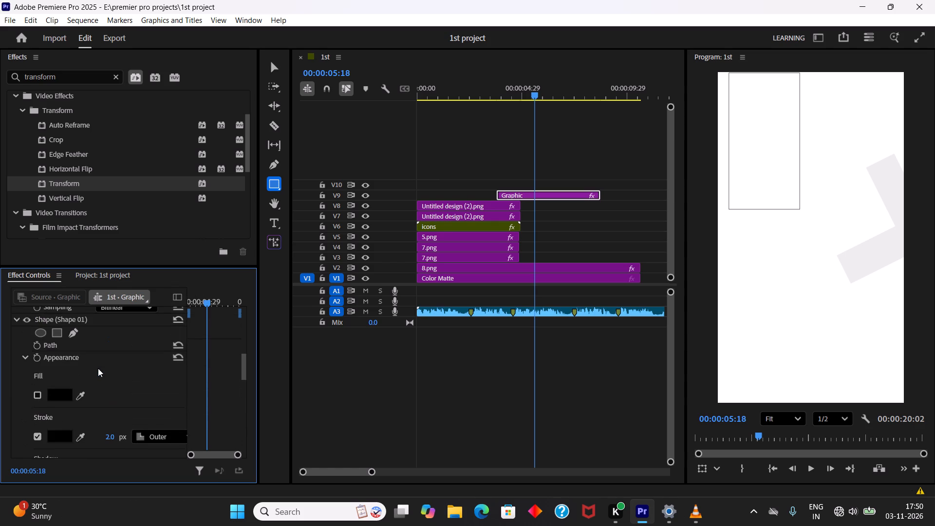
scroll(98, 368, down, 4)
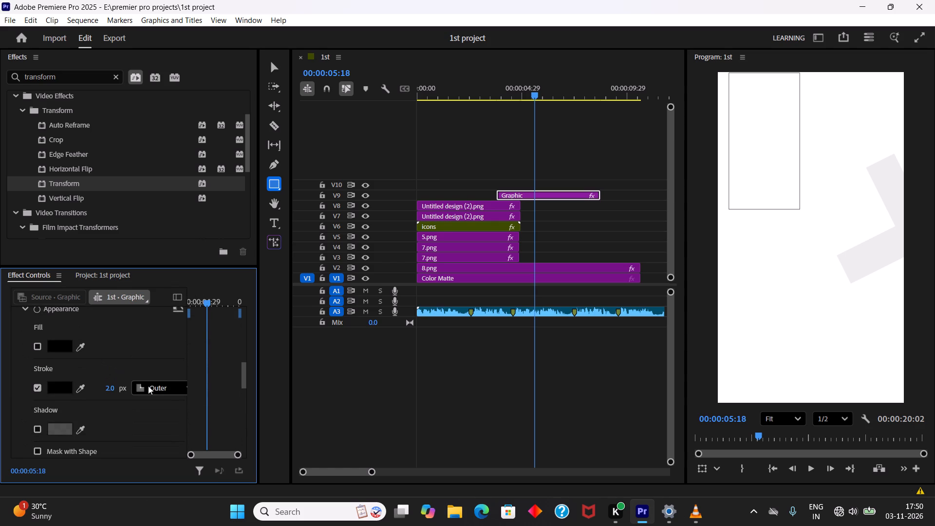
scroll(157, 386, up, 7)
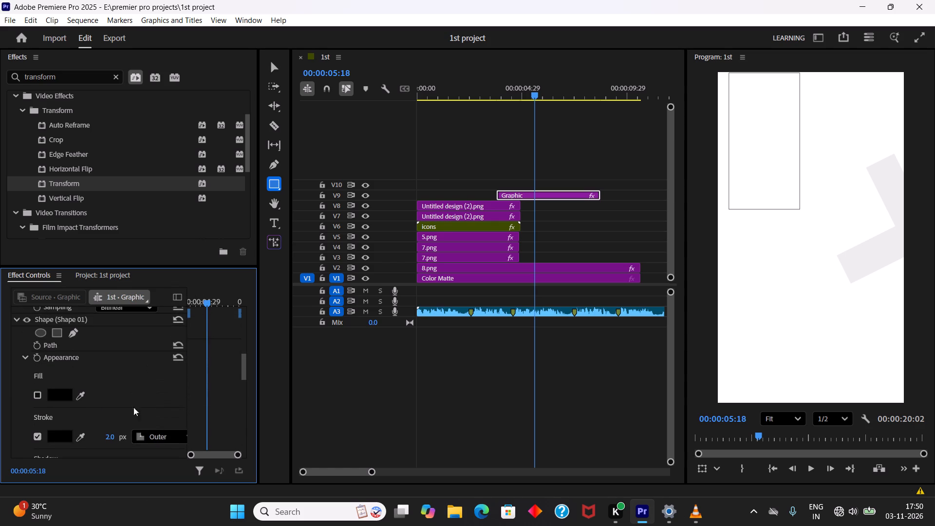
scroll(112, 437, up, 6)
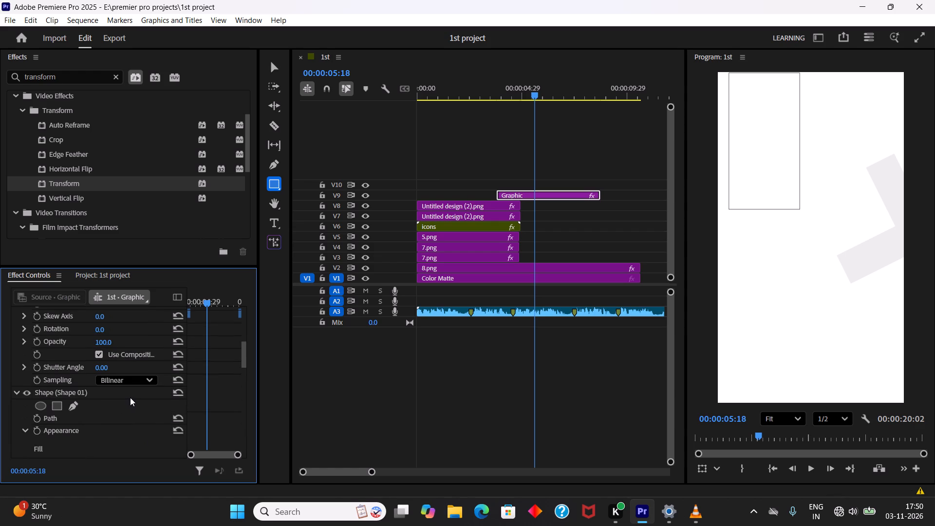
click(130, 381)
click(124, 451)
scroll(126, 413, up, 17)
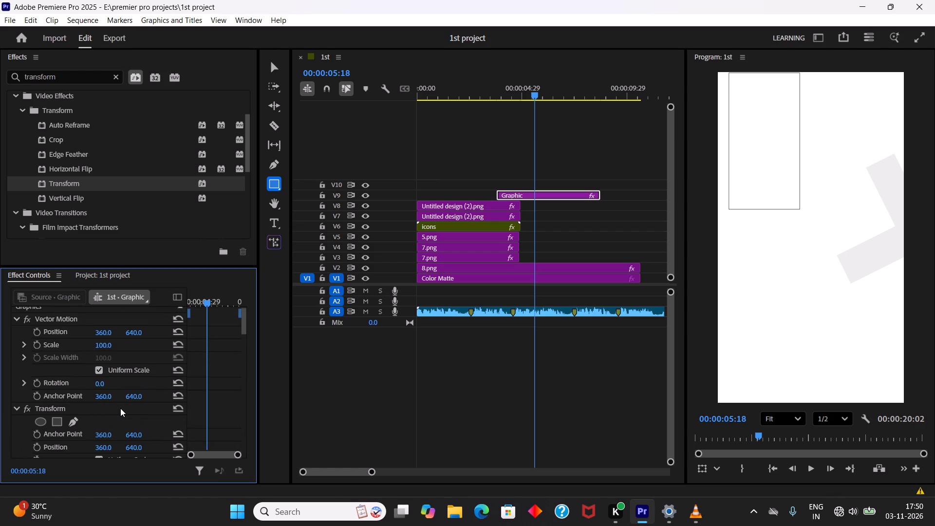
scroll(121, 408, up, 5)
right_click(288, 0)
click(273, 0)
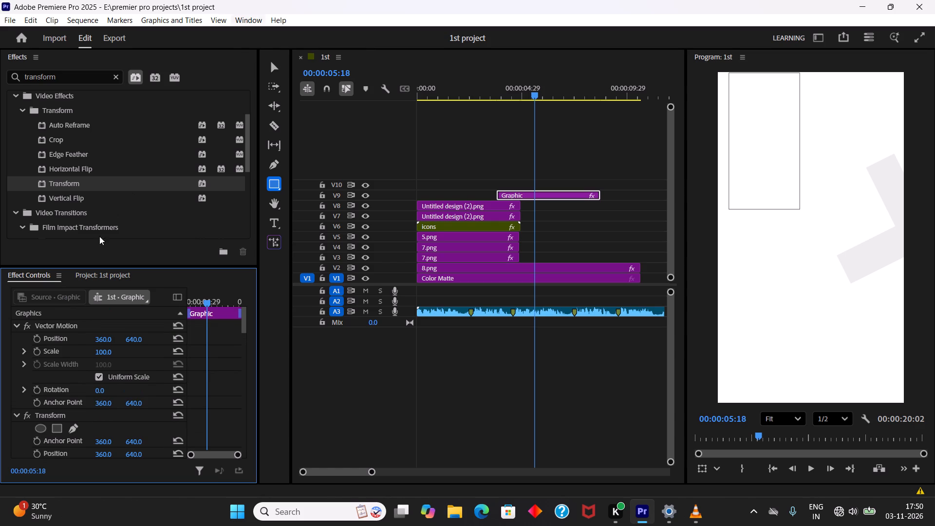
Collapse the graphic clip's Vector Motion, Transform, Shape 01, Motion and Opacity settings groups.
scroll(96, 343, up, 4)
click(17, 326)
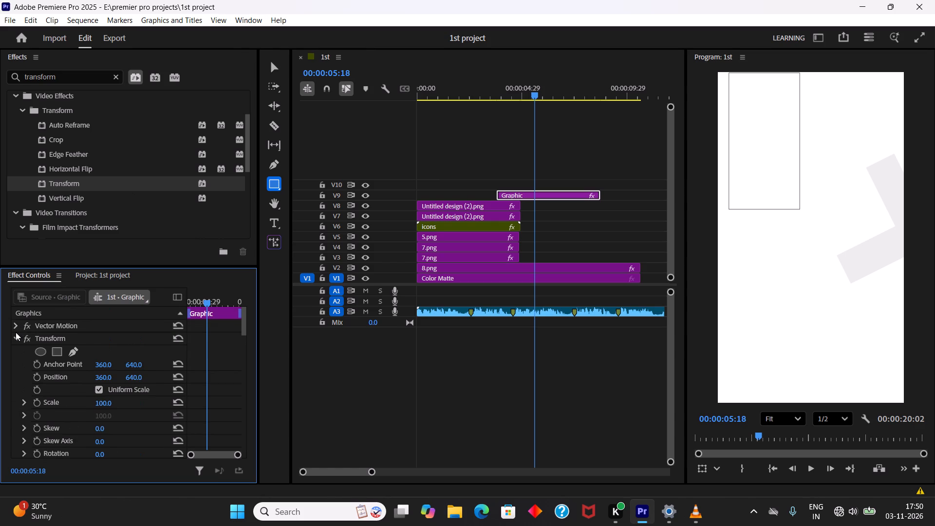
click(16, 340)
click(16, 352)
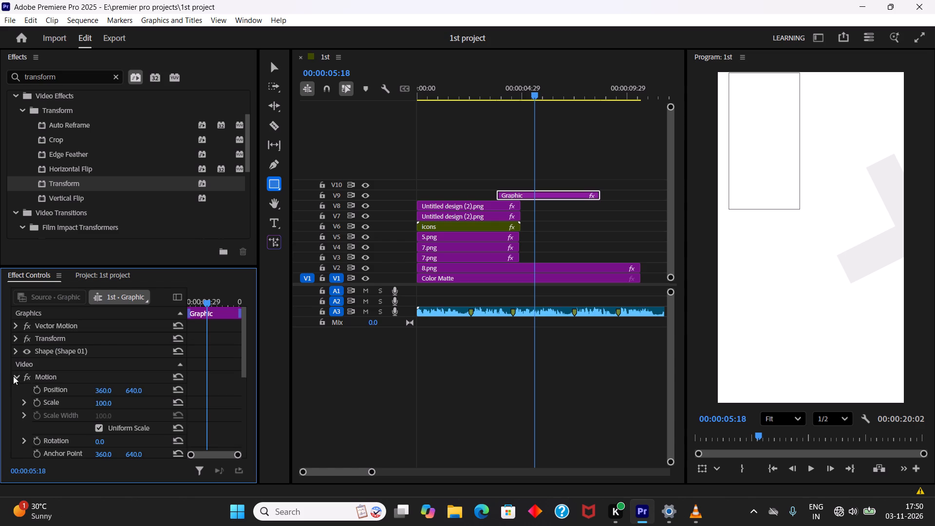
click(13, 376)
click(12, 388)
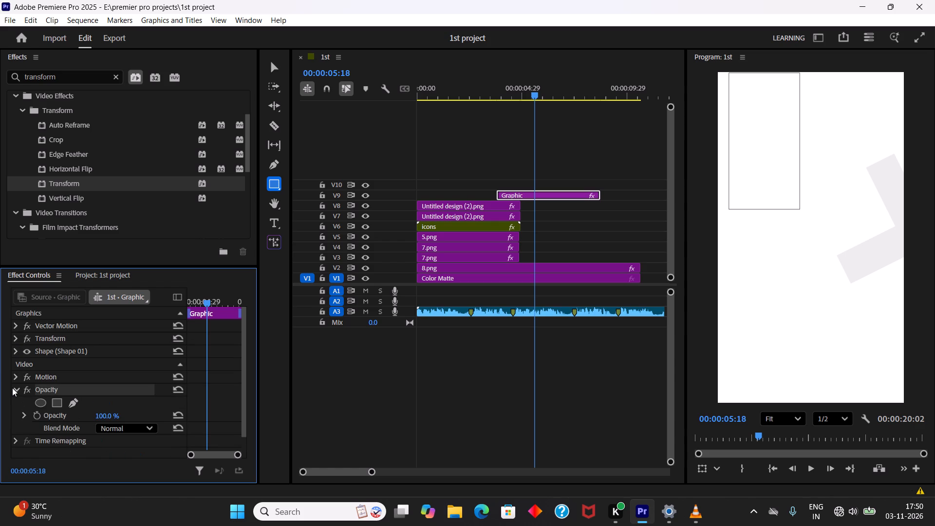
click(13, 391)
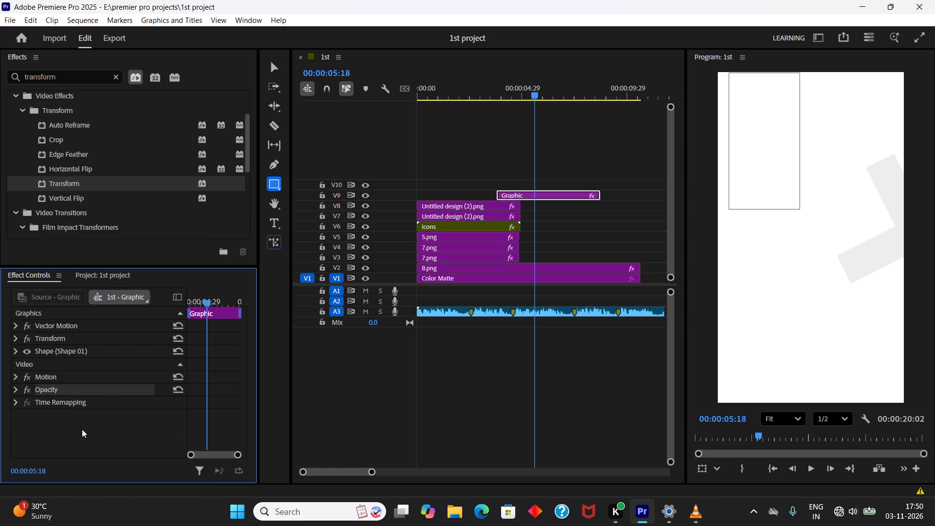
click(81, 431)
Apply a second Transform video effect to the V9 graphic clip.
click(540, 194)
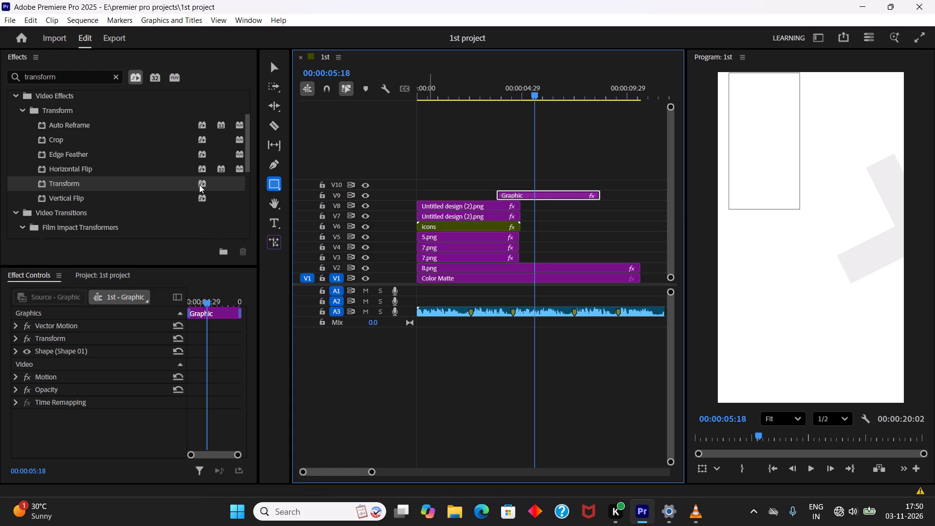
drag(82, 186, 556, 192)
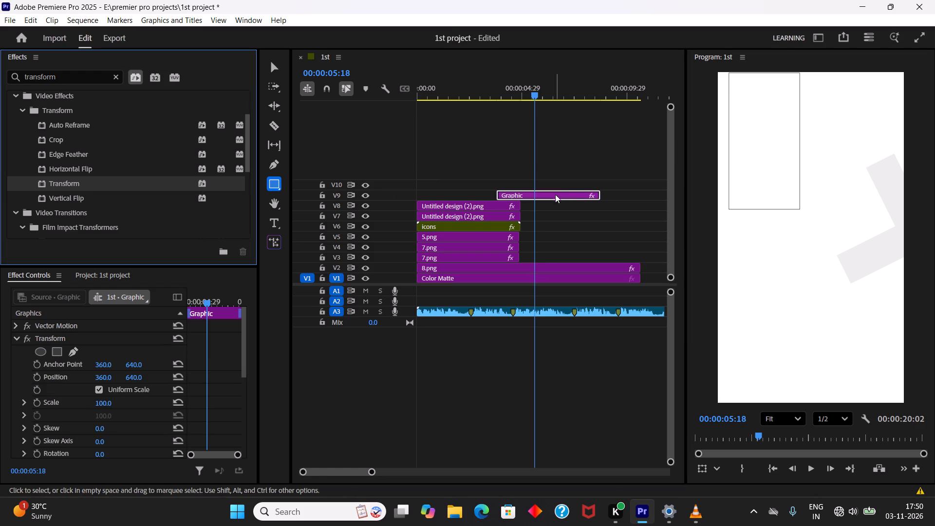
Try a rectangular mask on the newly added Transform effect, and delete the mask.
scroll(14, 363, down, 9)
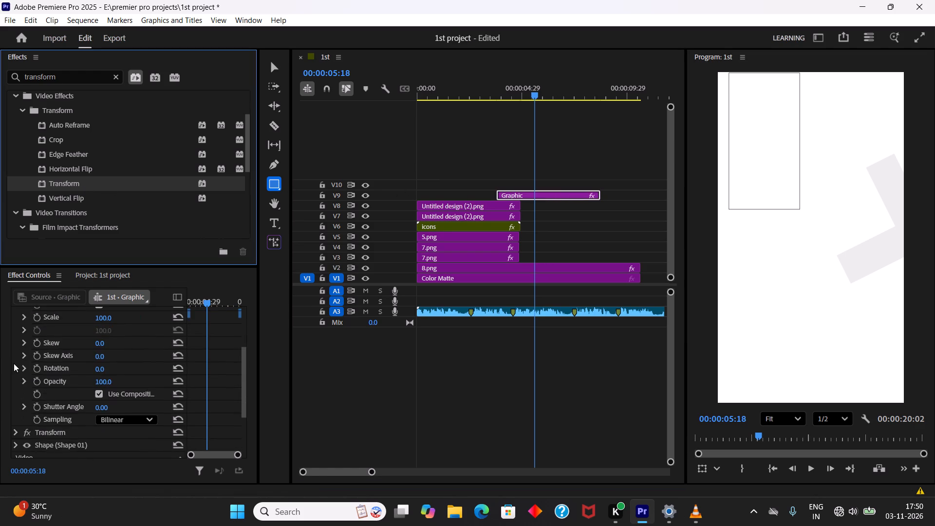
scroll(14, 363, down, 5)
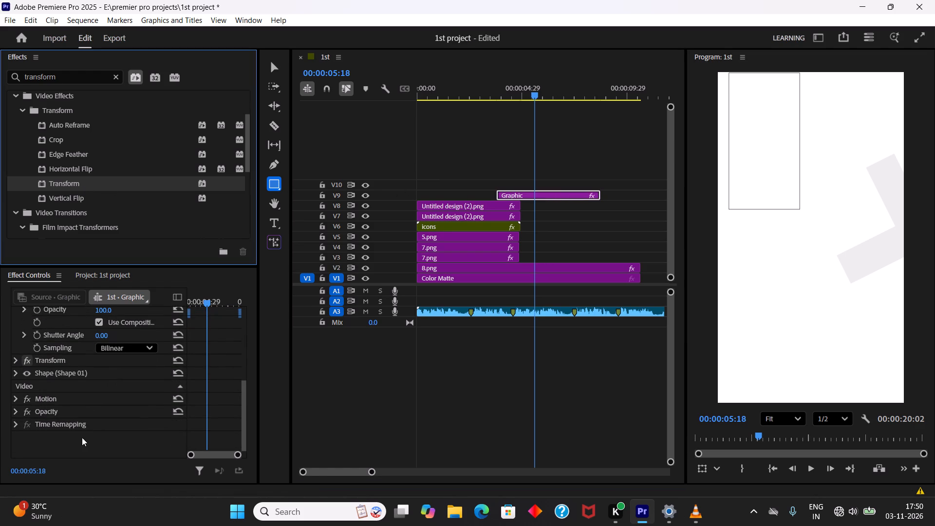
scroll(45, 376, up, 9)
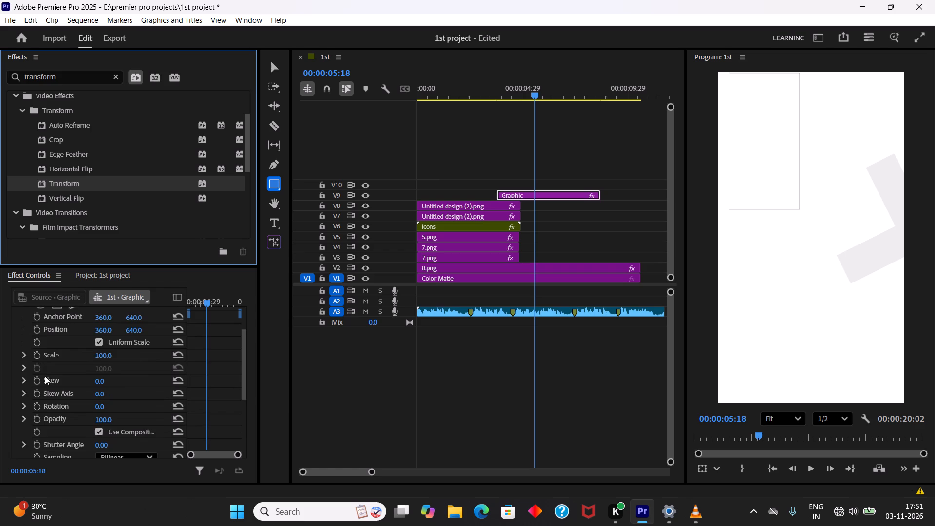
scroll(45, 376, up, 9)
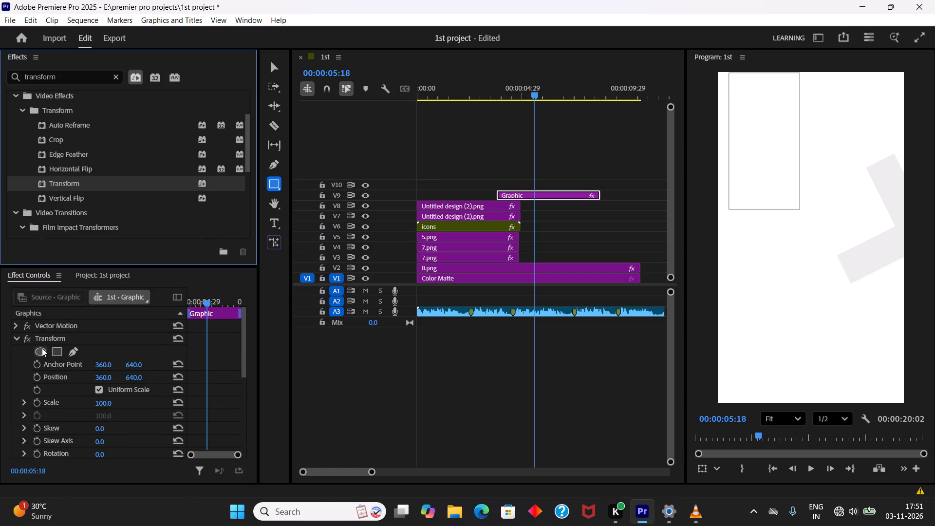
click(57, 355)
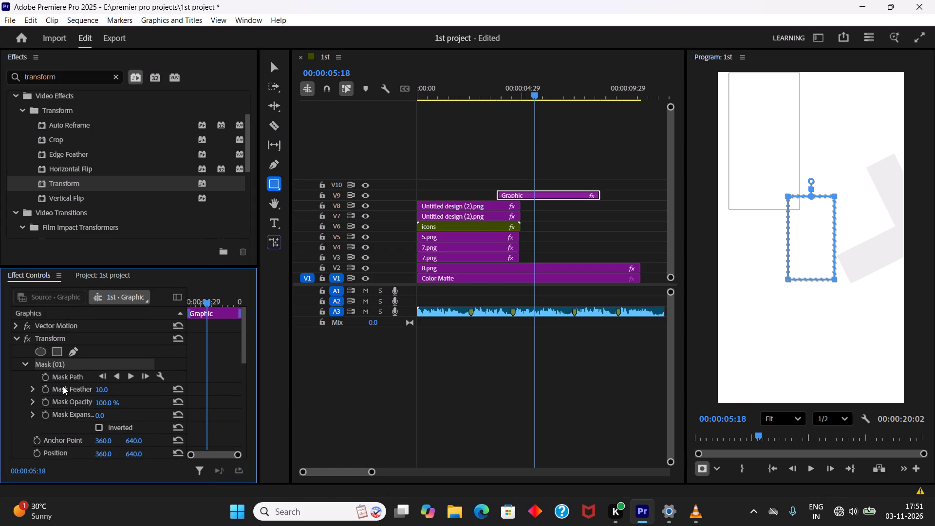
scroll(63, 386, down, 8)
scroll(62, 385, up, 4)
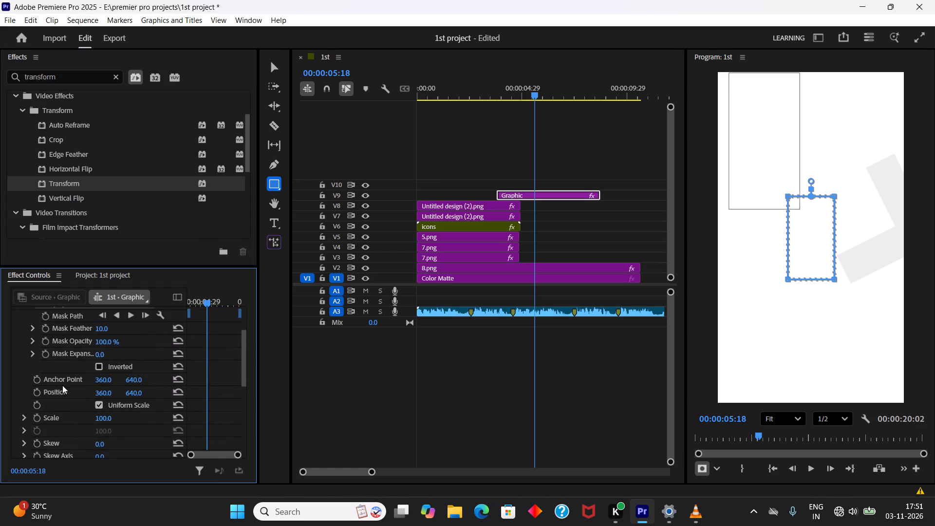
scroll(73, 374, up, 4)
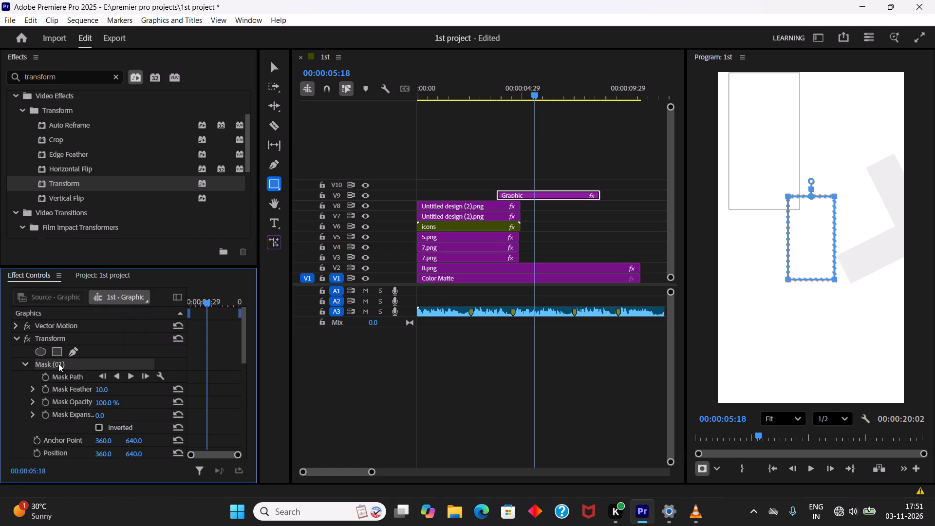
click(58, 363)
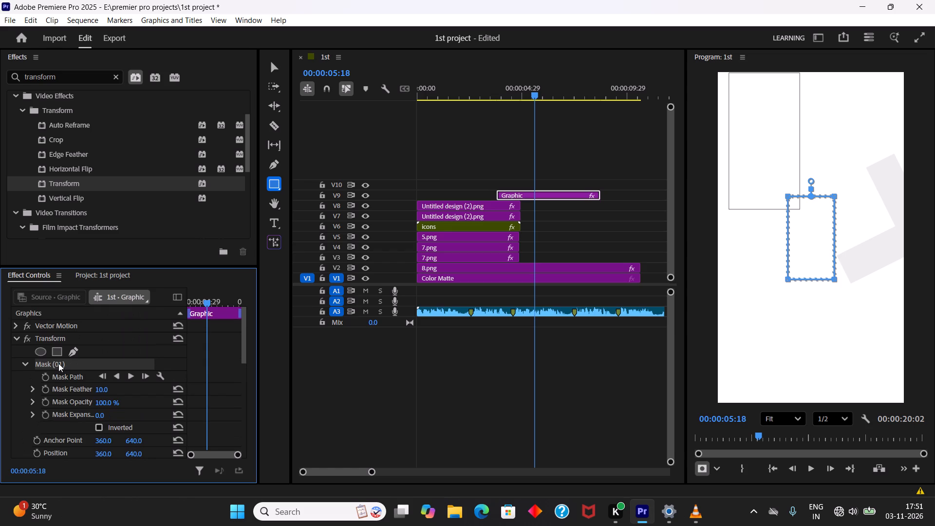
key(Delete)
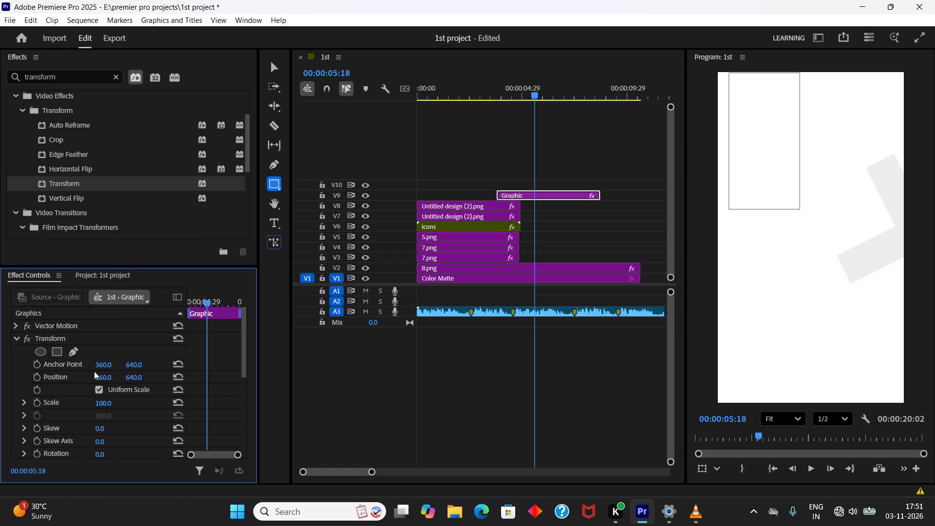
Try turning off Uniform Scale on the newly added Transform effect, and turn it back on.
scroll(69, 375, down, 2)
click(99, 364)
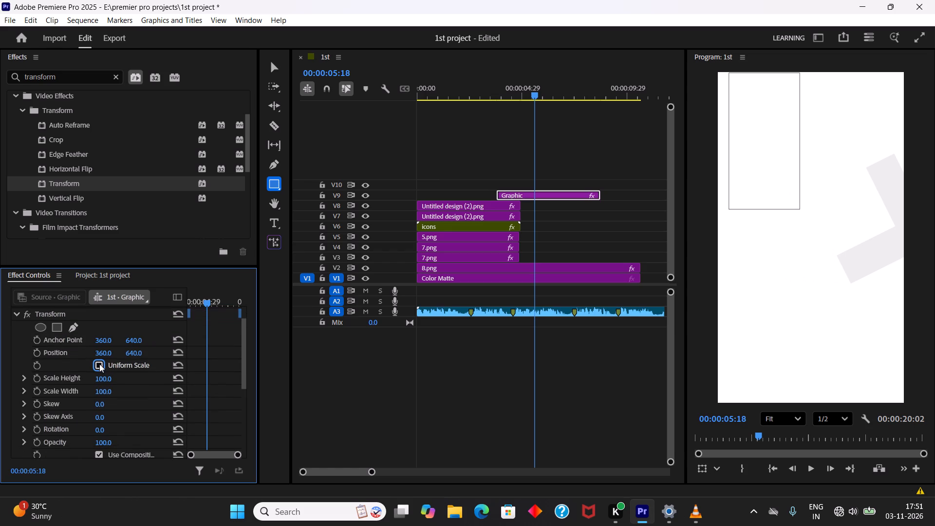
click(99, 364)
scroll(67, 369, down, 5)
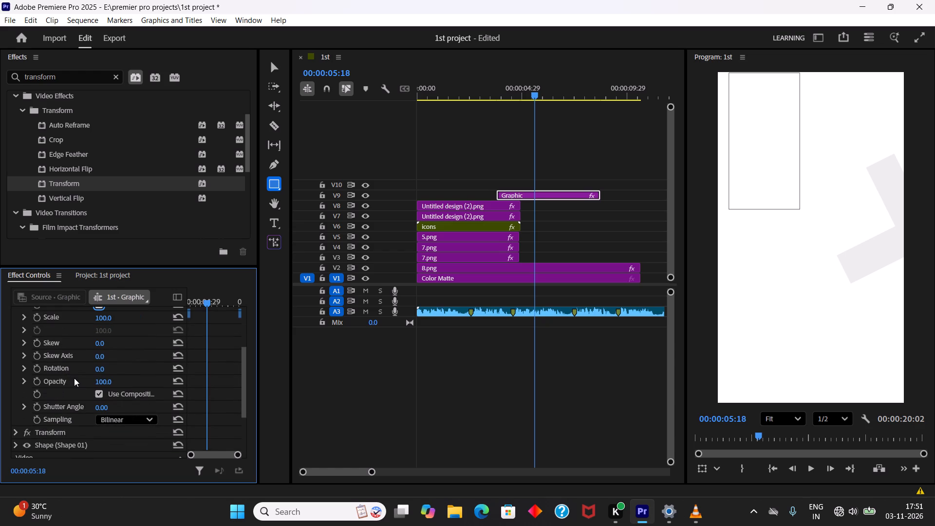
Delete the newly added, expanded Transform effect from the V9 graphic clip, keeping the collapsed Transform effect.
scroll(60, 379, down, 4)
scroll(60, 379, up, 10)
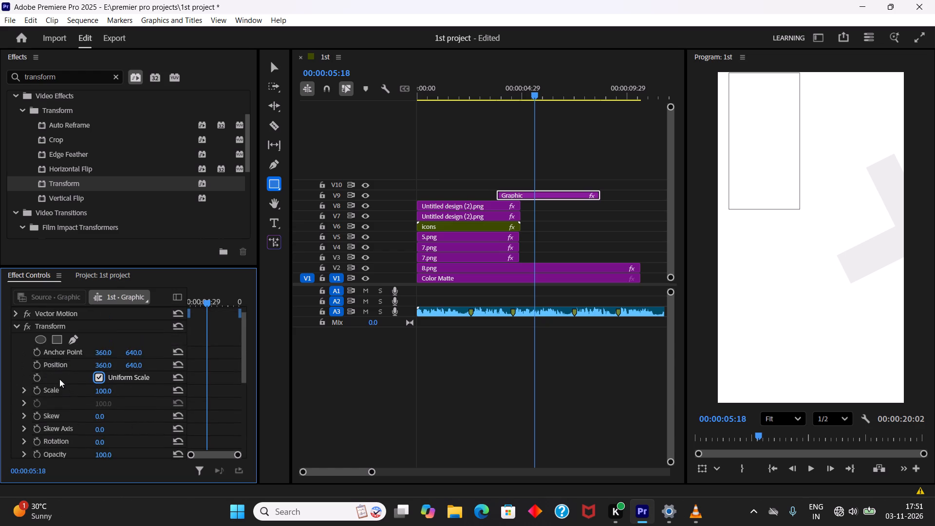
scroll(59, 378, up, 3)
click(55, 338)
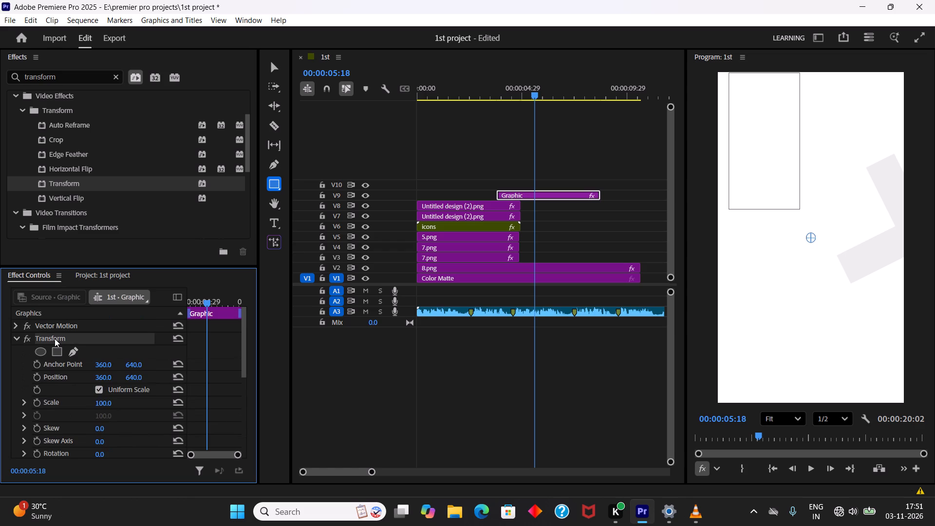
key(Delete)
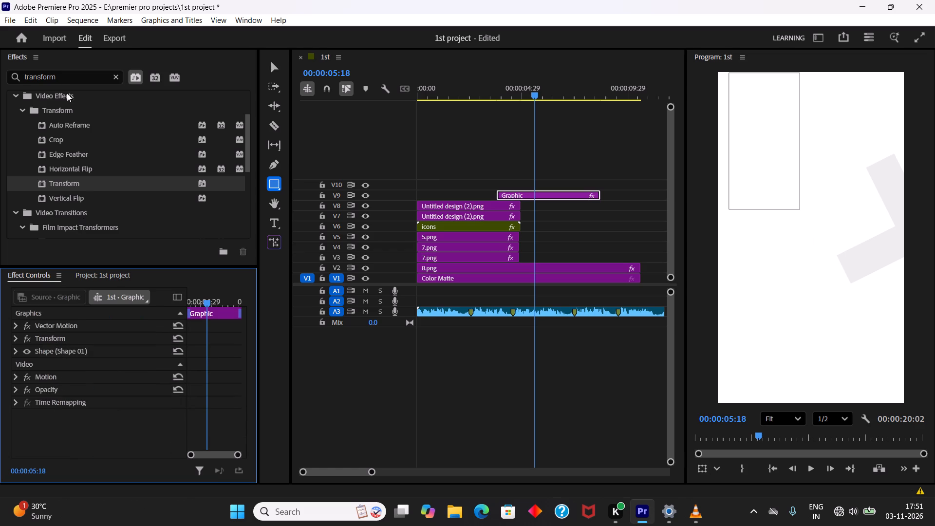
Search the effects library for "round" and "roundne" to look for a corner-rounding effect, and clear the search.
drag(70, 81, 0, 67)
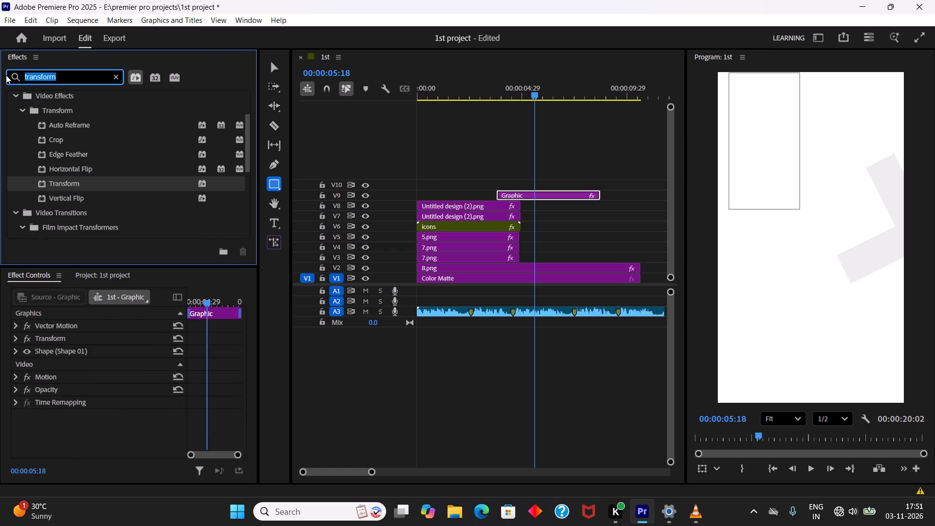
text(round)
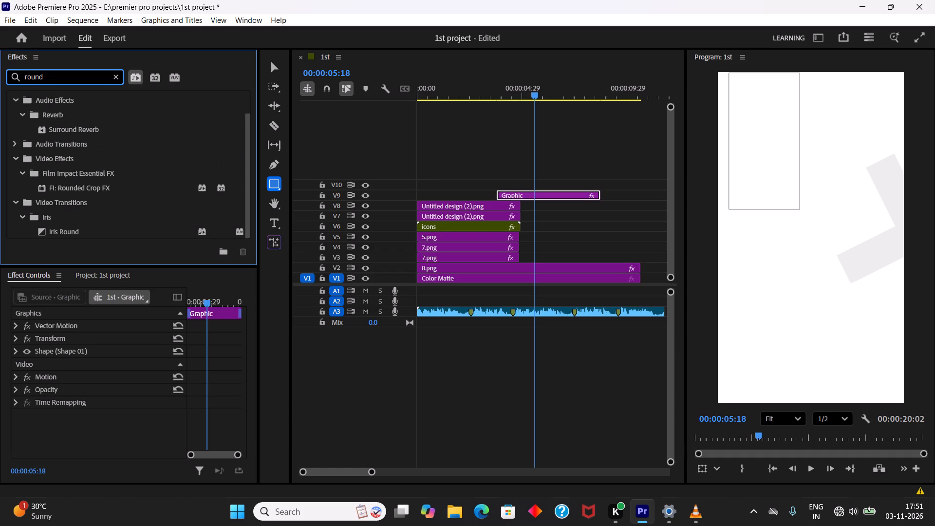
text(ne)
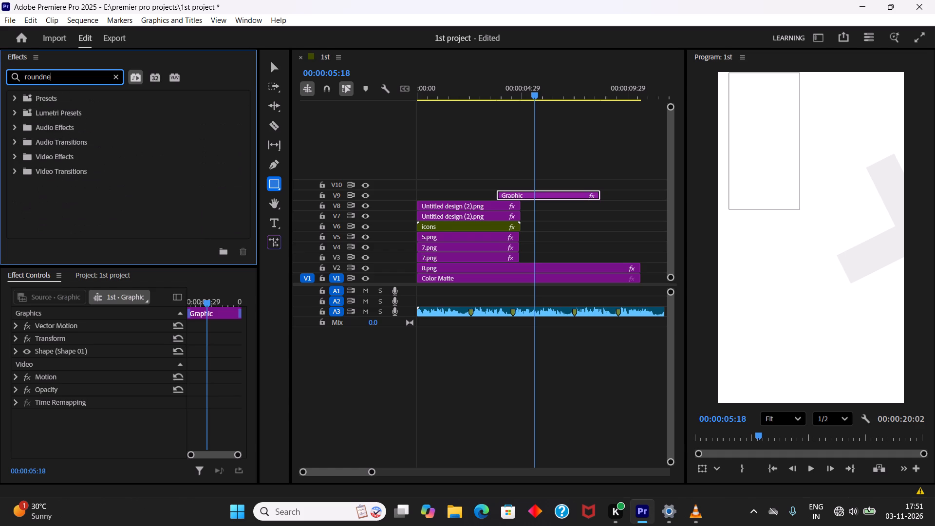
key(BackSpace)
key(BackSpace)
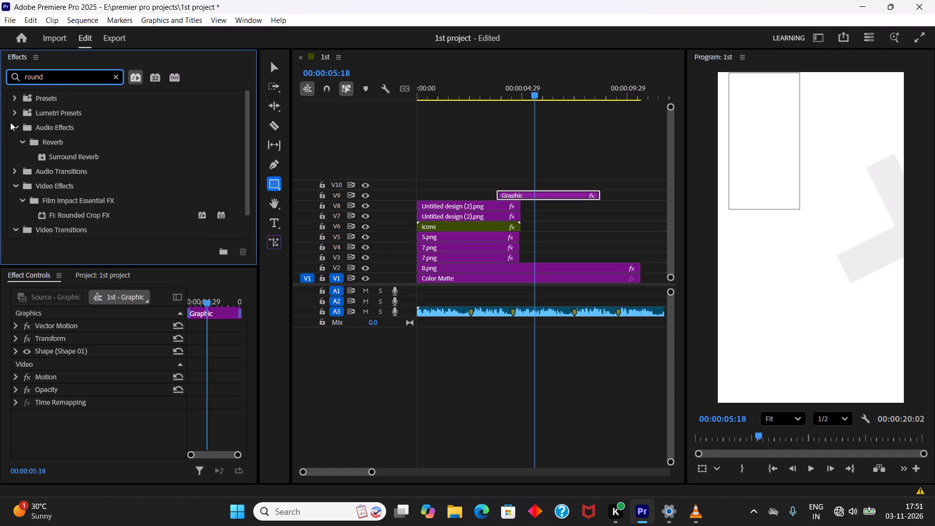
key(BackSpace)
key(BackSpace)
key(BackSpace)
key(BackSpace)
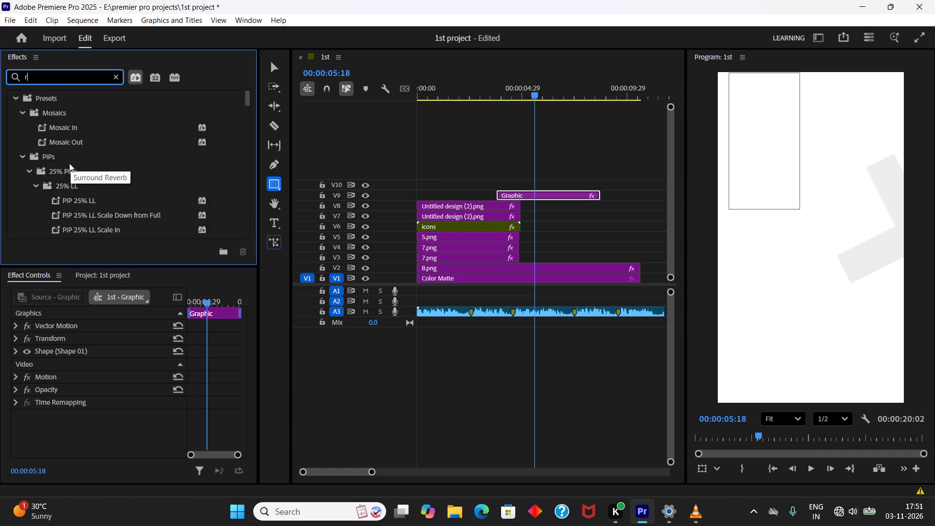
key(BackSpace)
key(BackSpace)
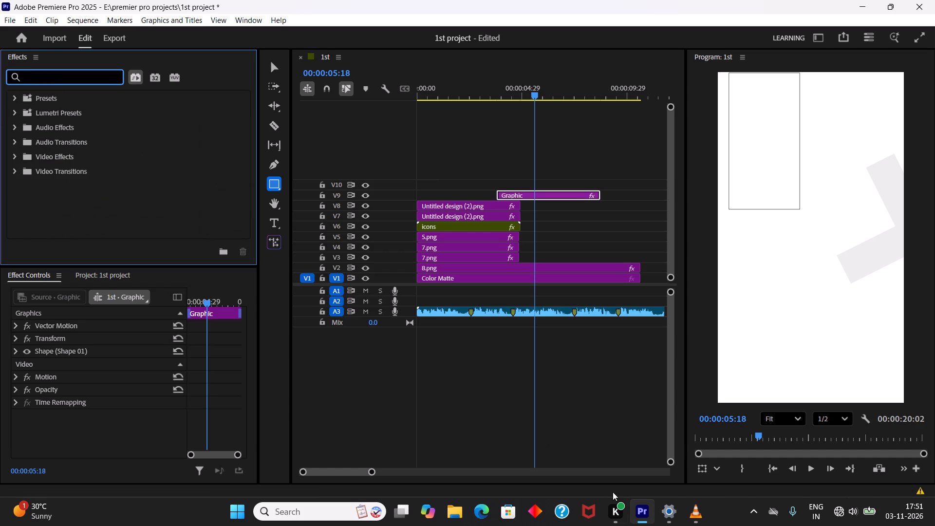